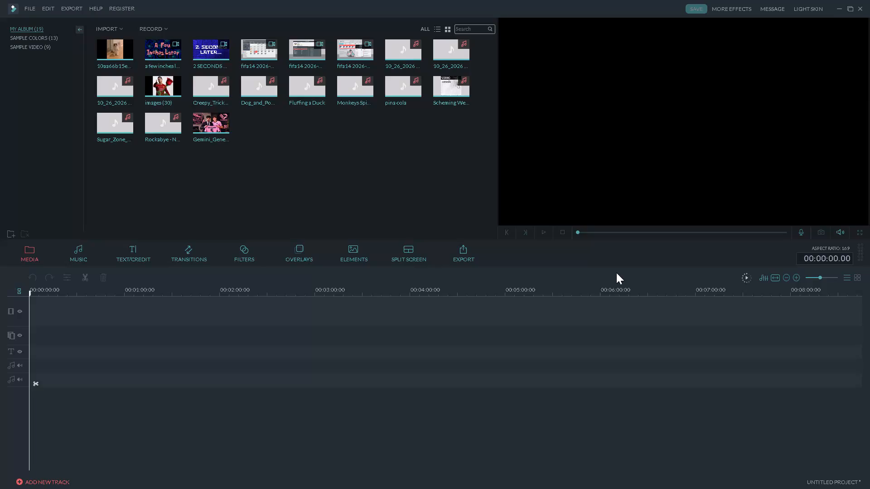
Start a new project.
left_click(112, 29)
left_click(28, 8)
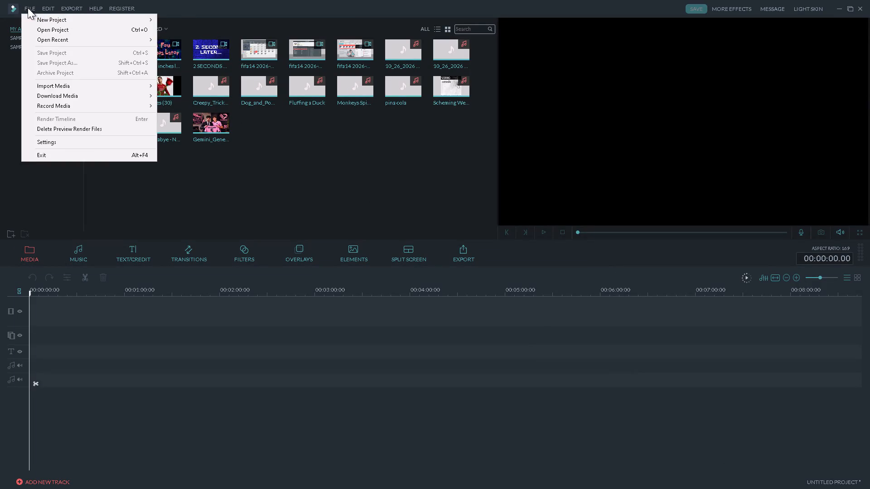
left_click(34, 18)
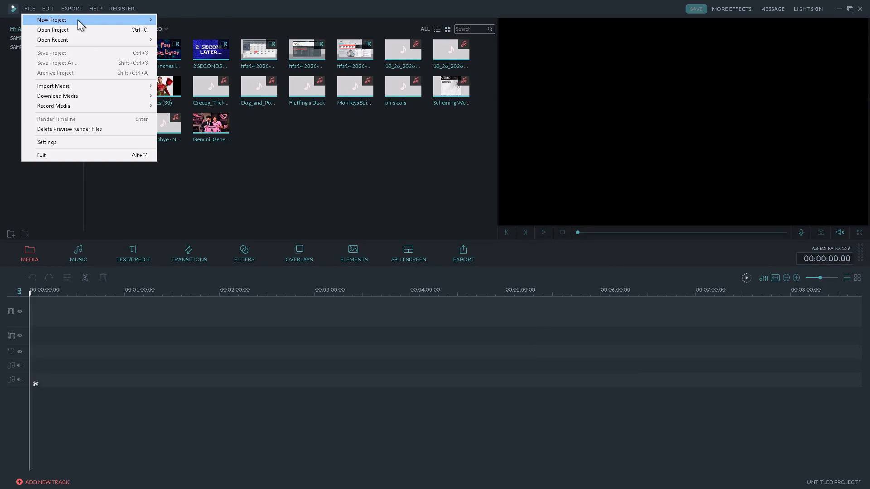
left_click(179, 16)
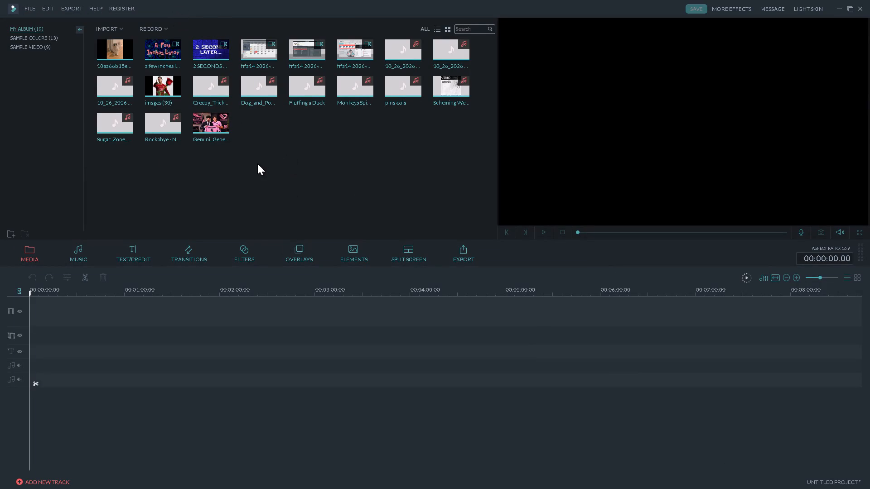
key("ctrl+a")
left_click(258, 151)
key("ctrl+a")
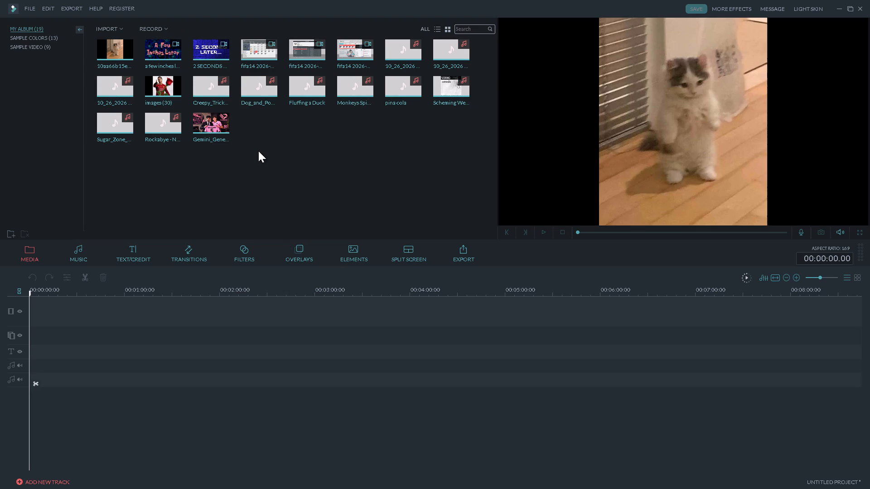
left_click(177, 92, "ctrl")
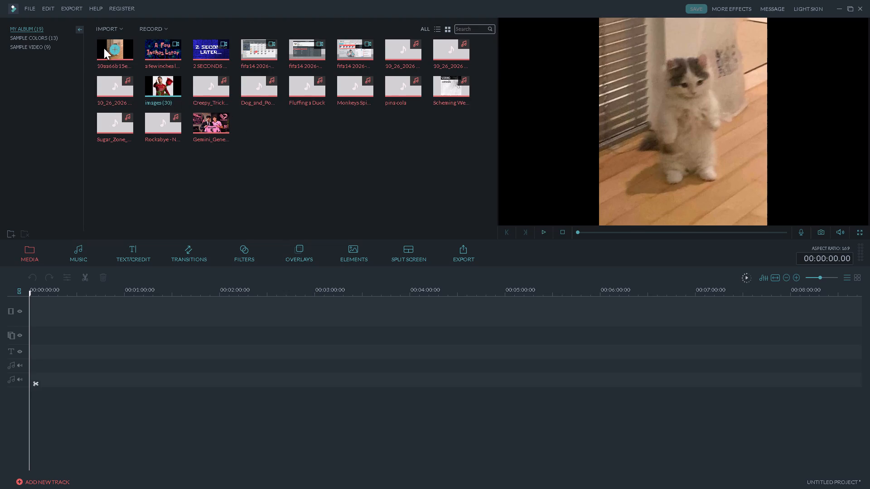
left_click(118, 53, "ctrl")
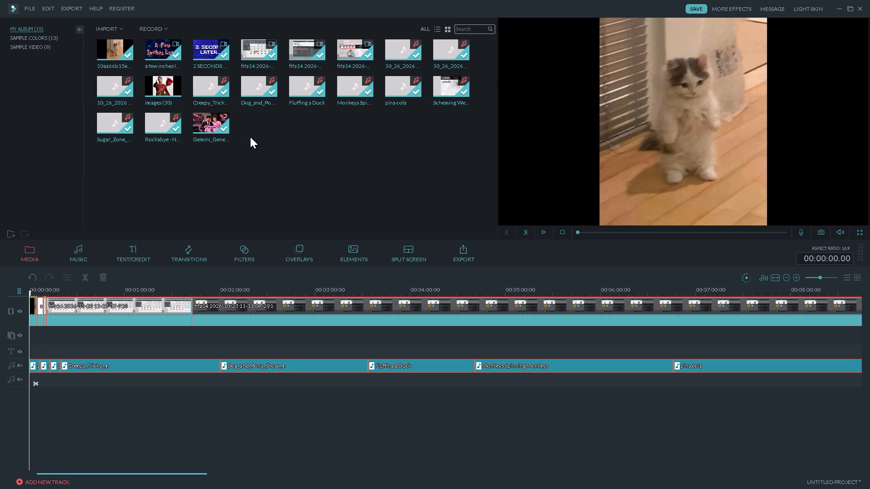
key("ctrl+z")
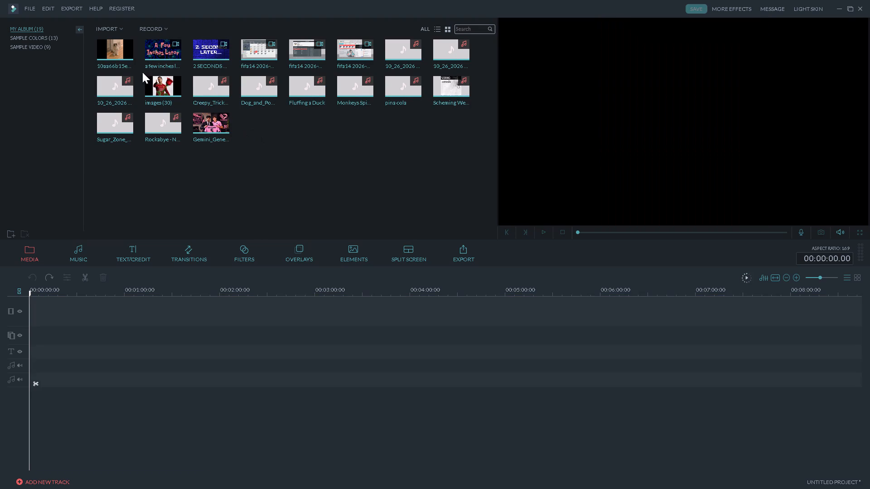
Delete all media from the album except the images (30) picture and the standing kitten picture.
key("ctrl+a")
left_click(282, 142)
key("ctrl+a")
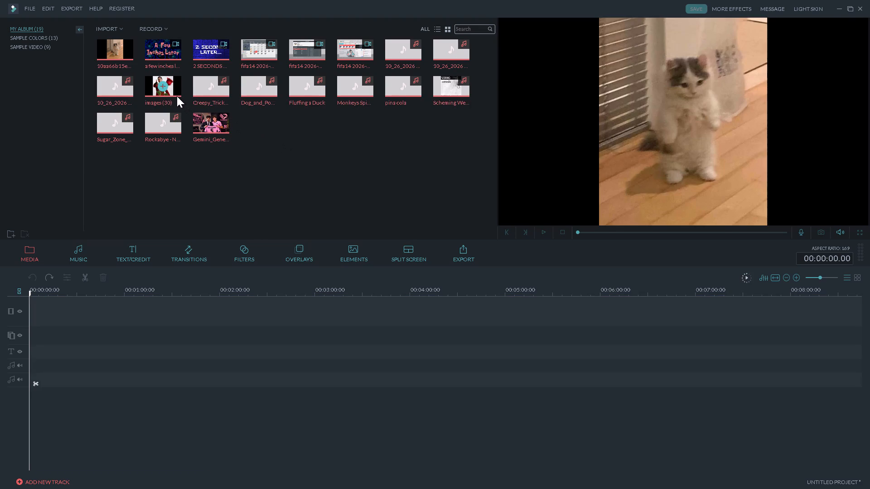
left_click(175, 92, "ctrl")
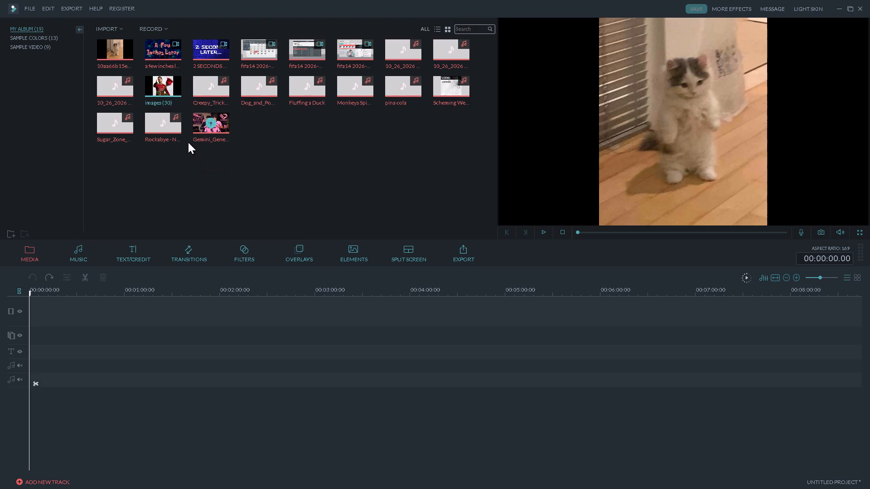
left_click(127, 54, "ctrl")
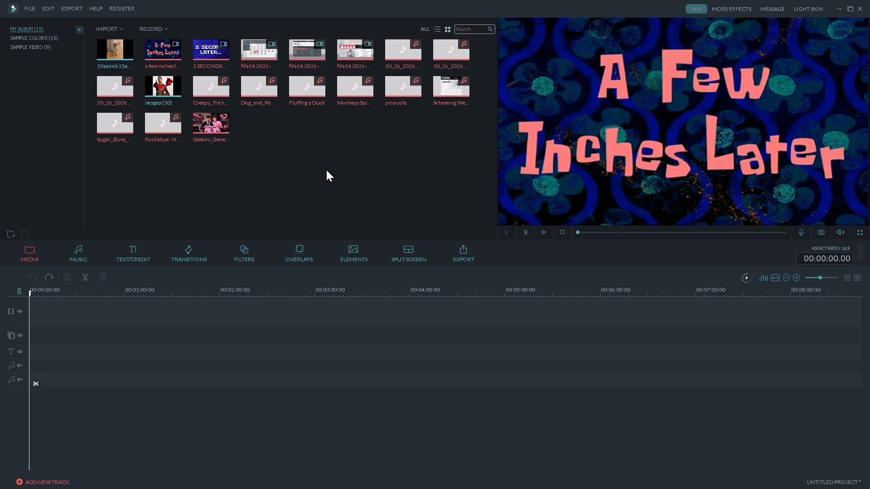
key("Delete")
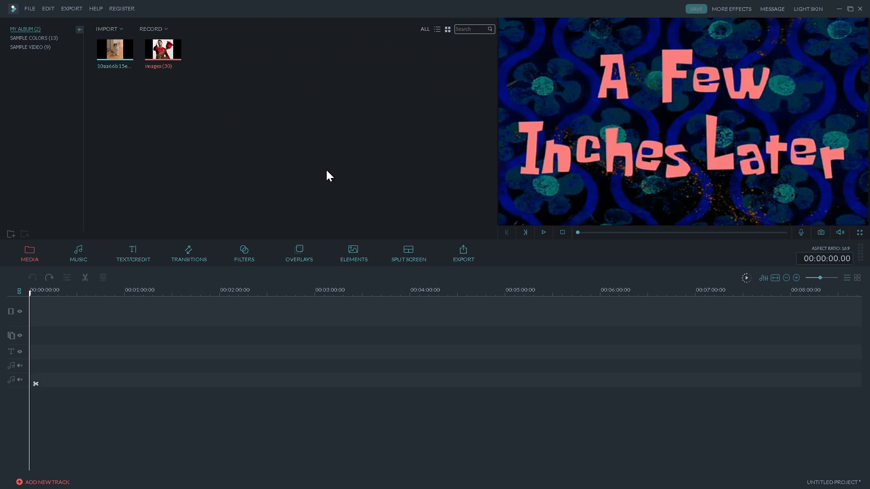
Import the video file 1102 from the Desktop folder into the album.
left_click(119, 24)
left_click(120, 28)
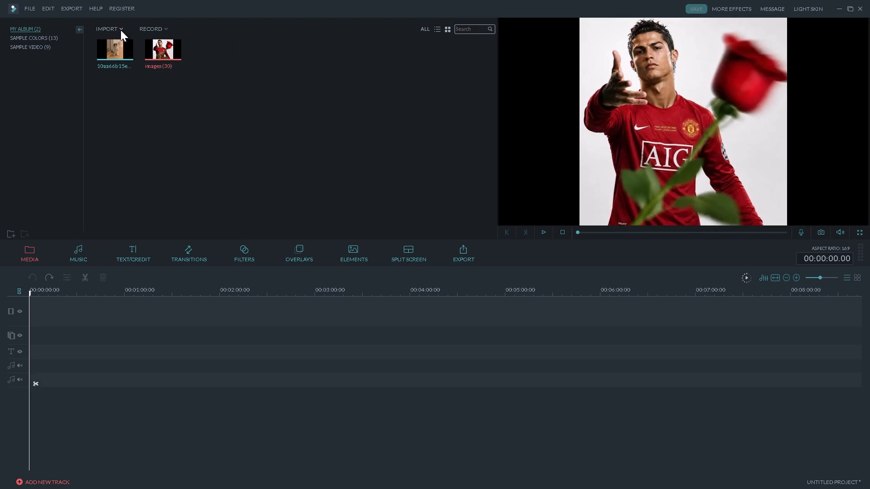
left_click(126, 39)
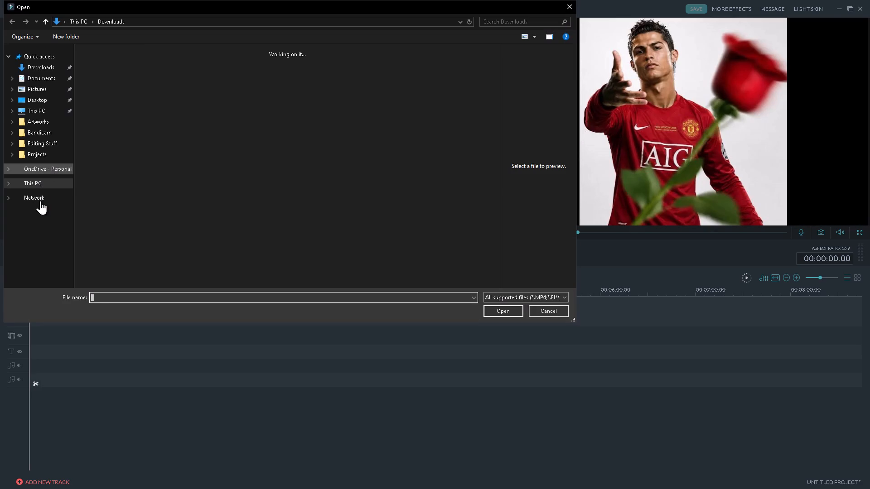
left_click(37, 98)
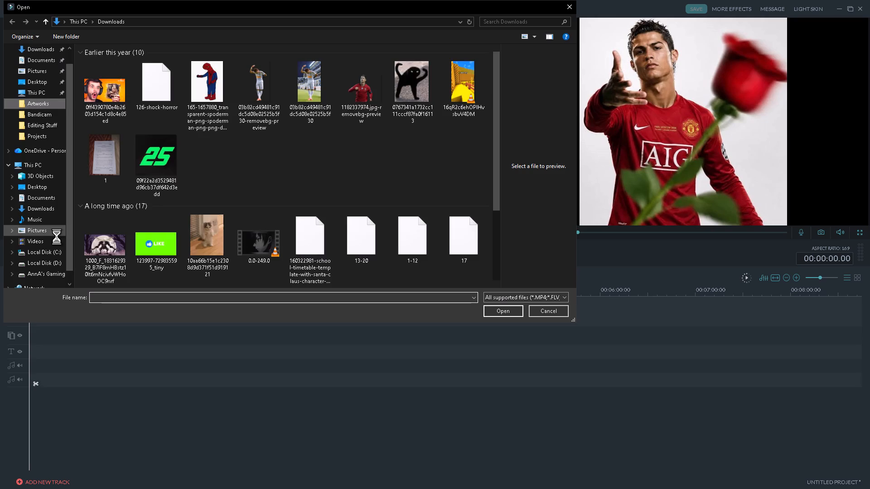
left_click(42, 189)
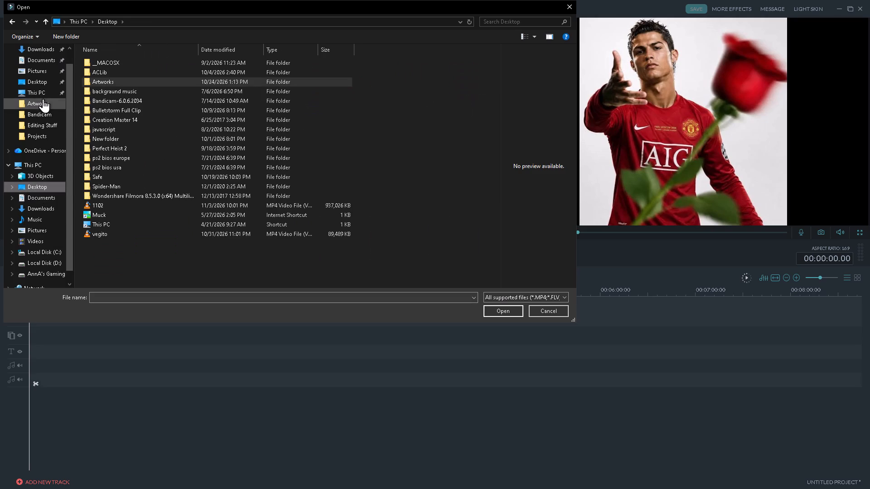
left_click(103, 204)
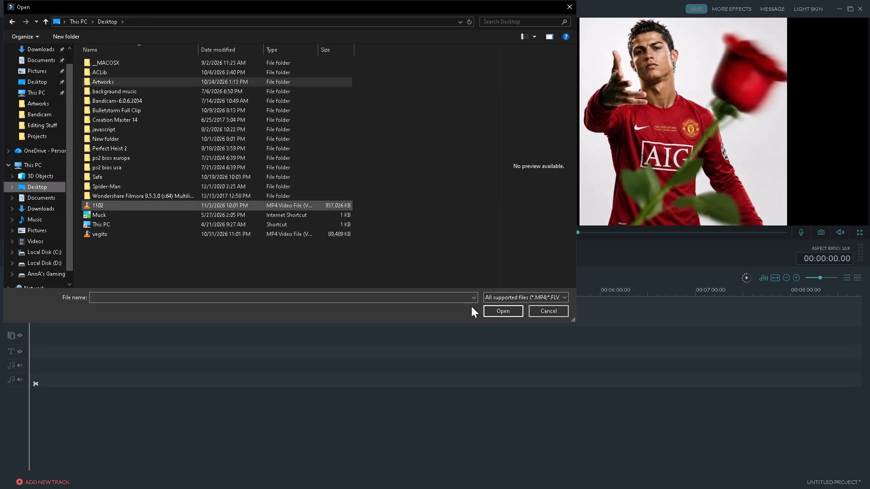
left_click(496, 310)
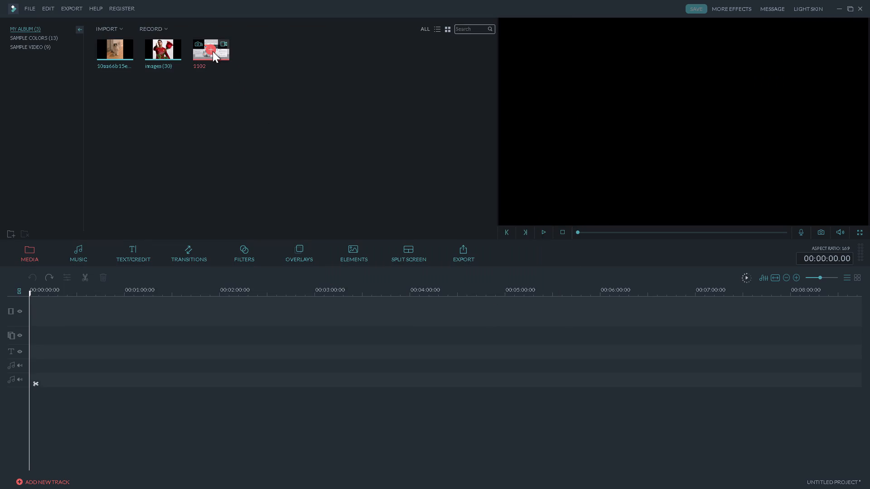
Add the 1102 video to the start of the video track.
left_click(212, 51)
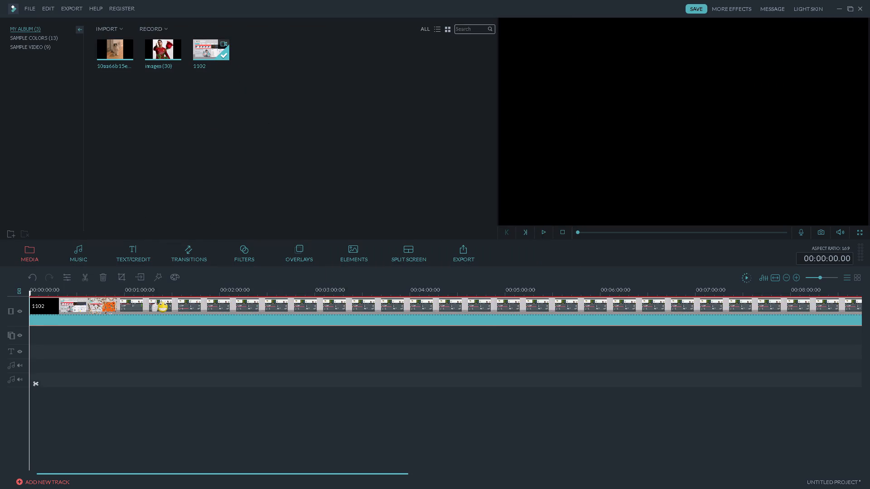
Add the Mild shake filter at the start of the timeline and extend it to the end of the 1102 clip.
left_click(292, 250)
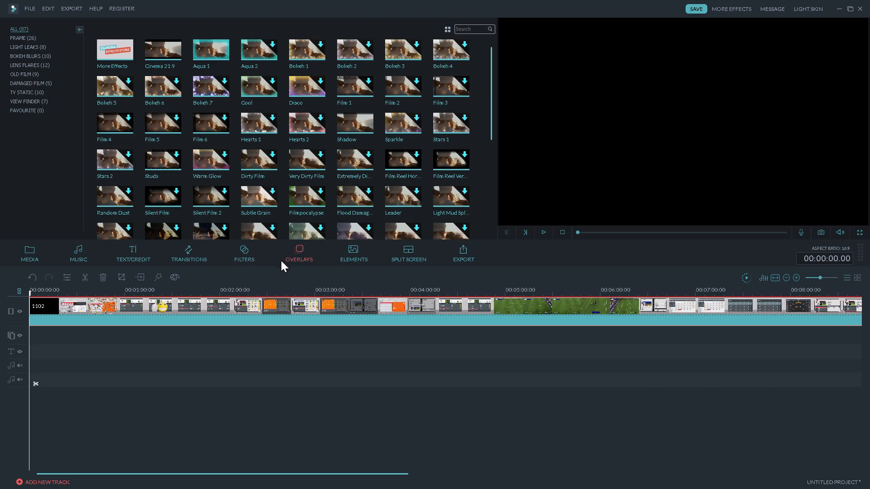
left_click(253, 255)
left_click(23, 38)
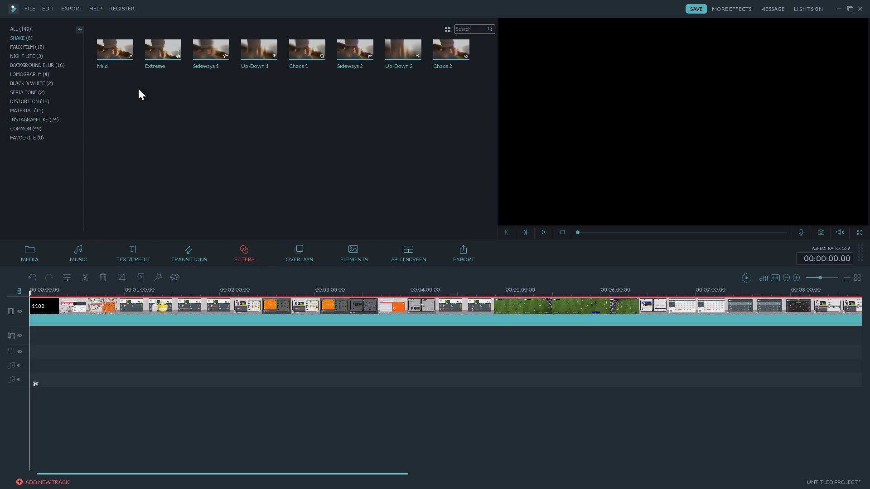
left_click(116, 51)
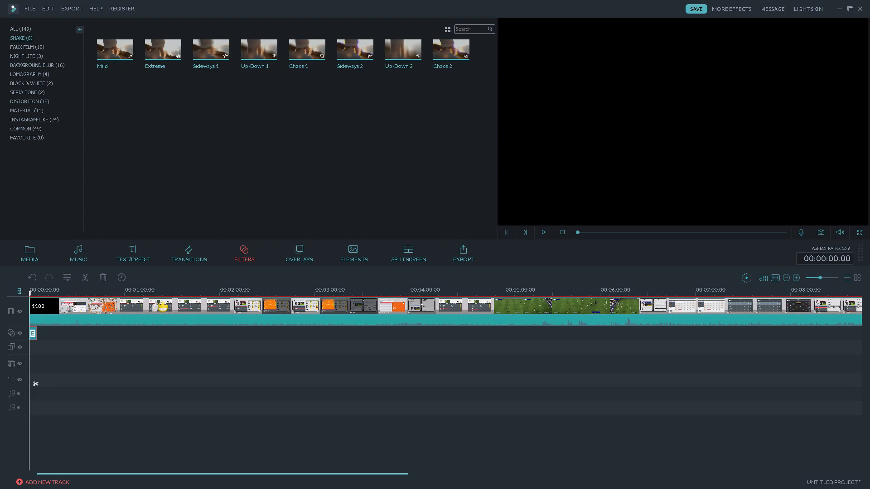
left_click_drag(37, 336, 210, 357)
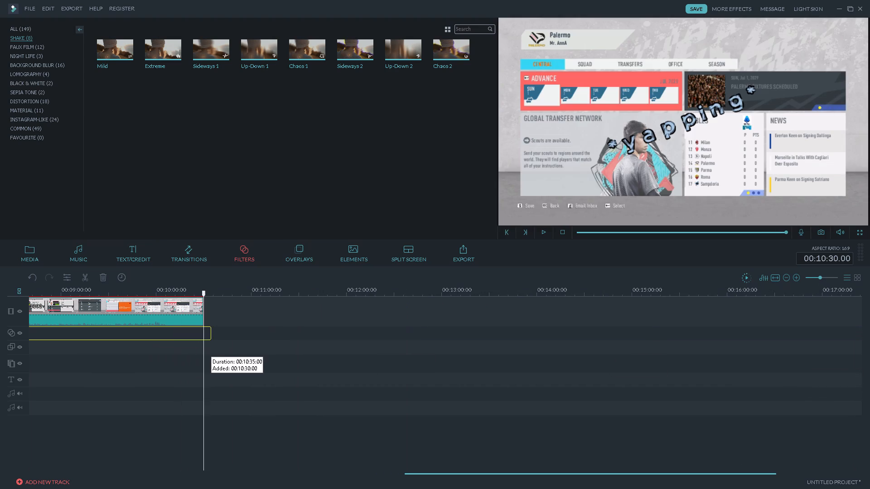
left_click_drag(210, 357, 206, 357)
Open the Mild filter's settings, play the video from just after 9:00, and set Frequency to 300.
double_click(179, 332)
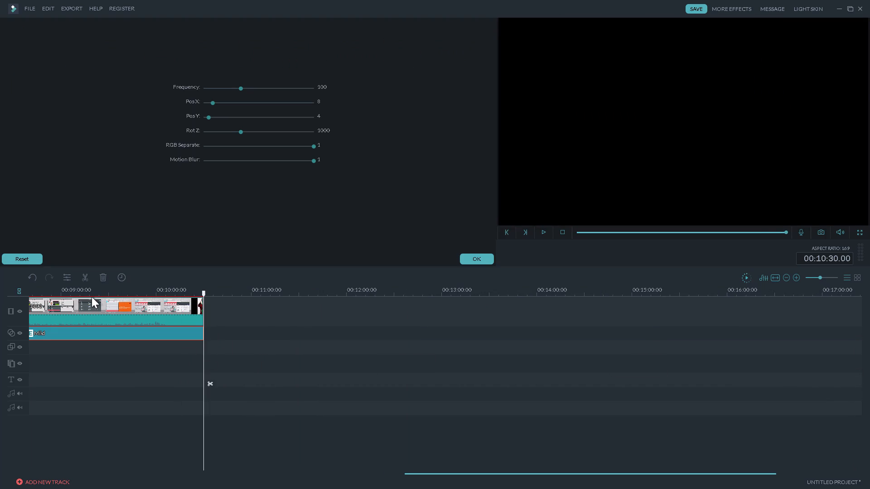
left_click(82, 294)
key("space")
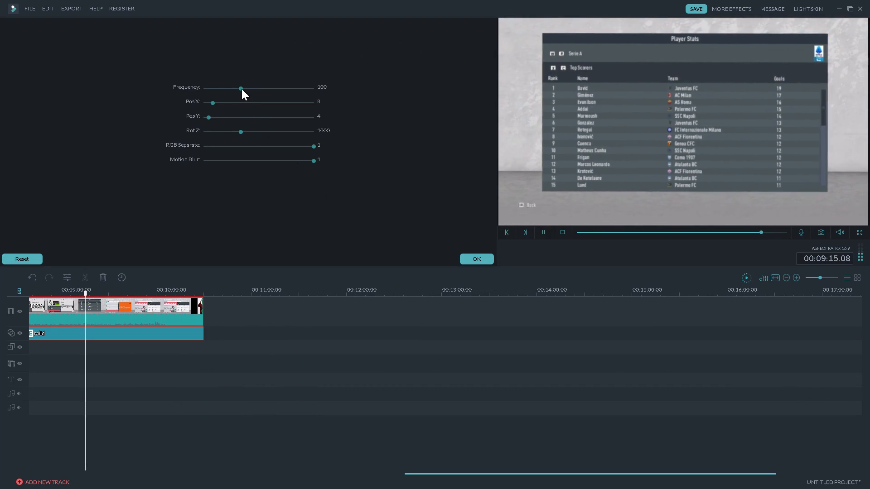
left_click_drag(242, 89, 208, 87)
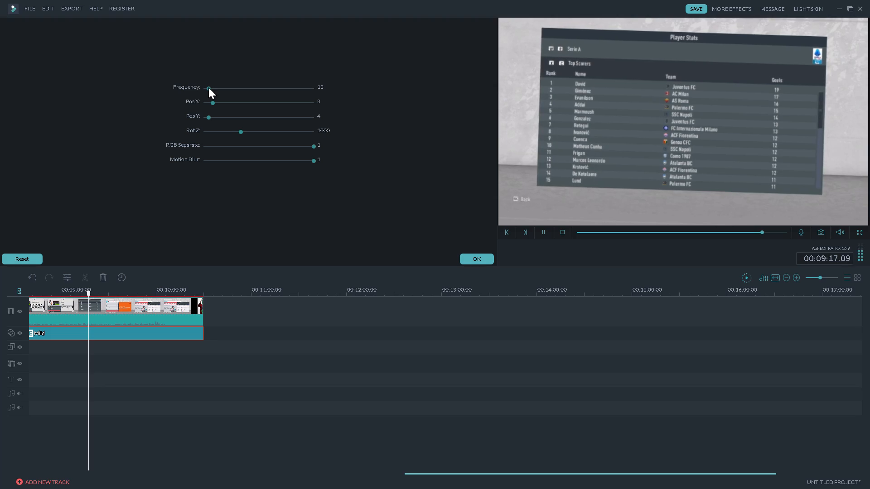
left_click_drag(208, 87, 319, 88)
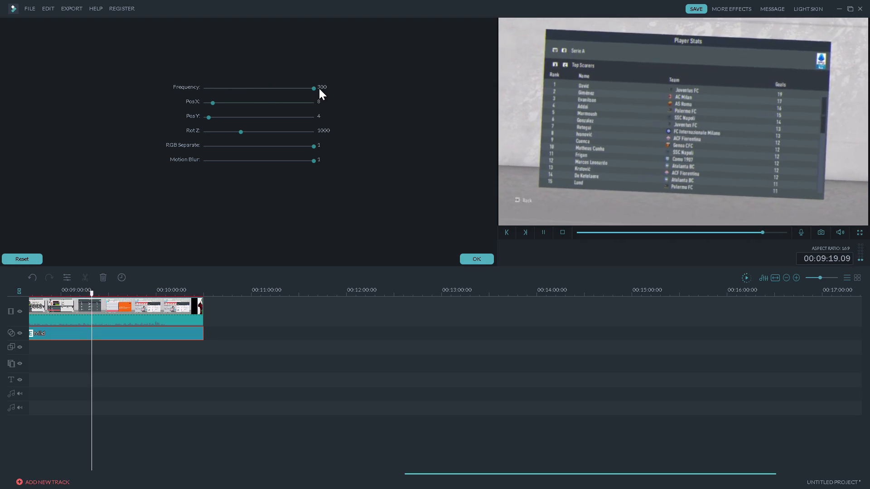
left_click_drag(319, 88, 352, 89)
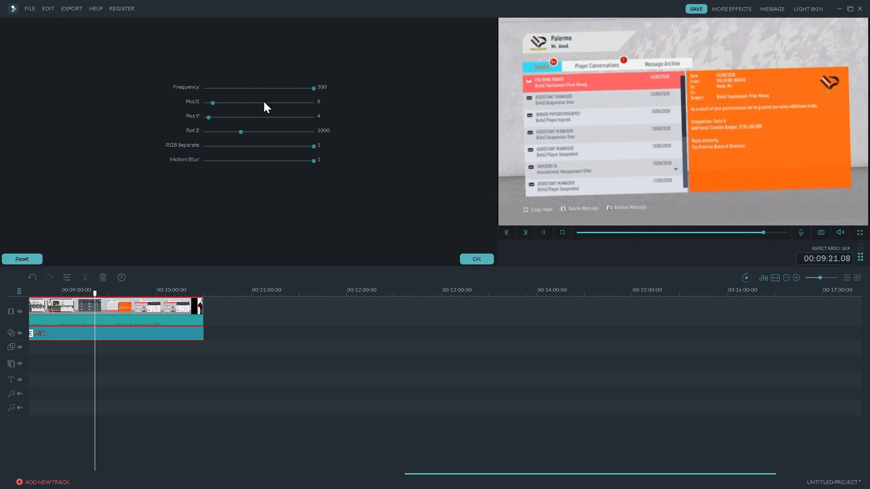
Reduce the filter's shake movement by setting Pos X to 3, Pos Y to 2 and Rot Z to 62.
left_click_drag(212, 101, 207, 102)
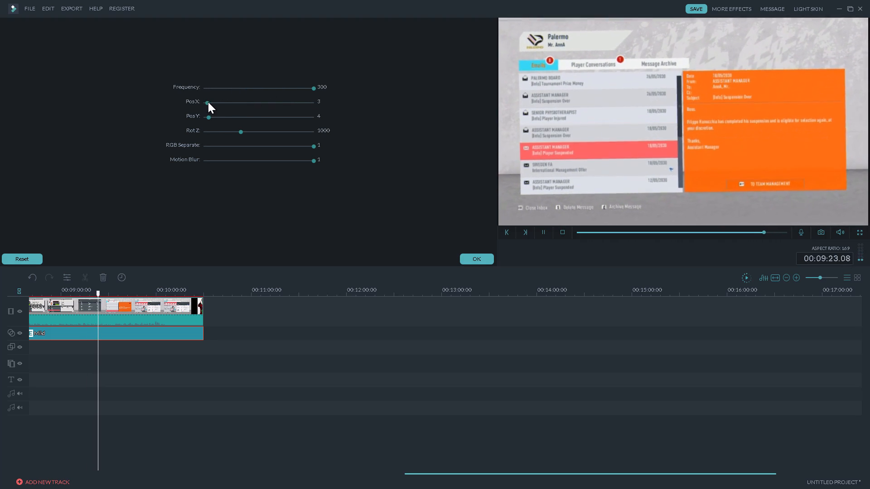
left_click_drag(241, 132, 208, 132)
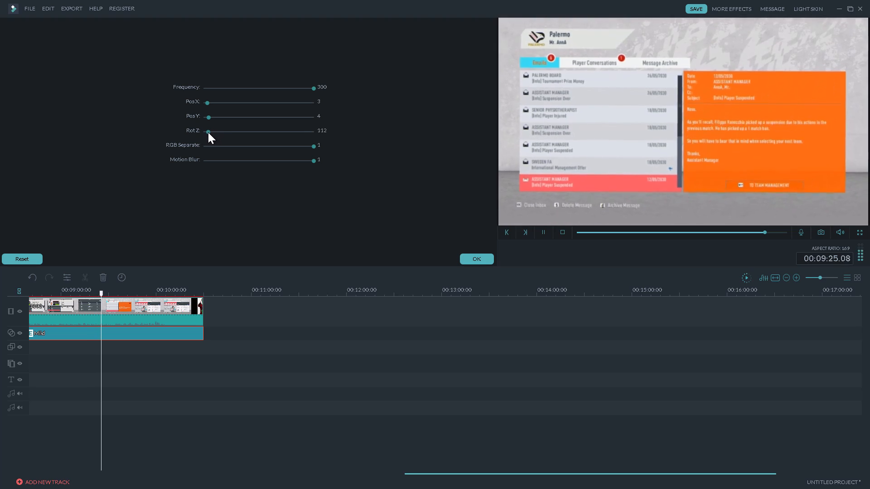
left_click_drag(208, 132, 206, 133)
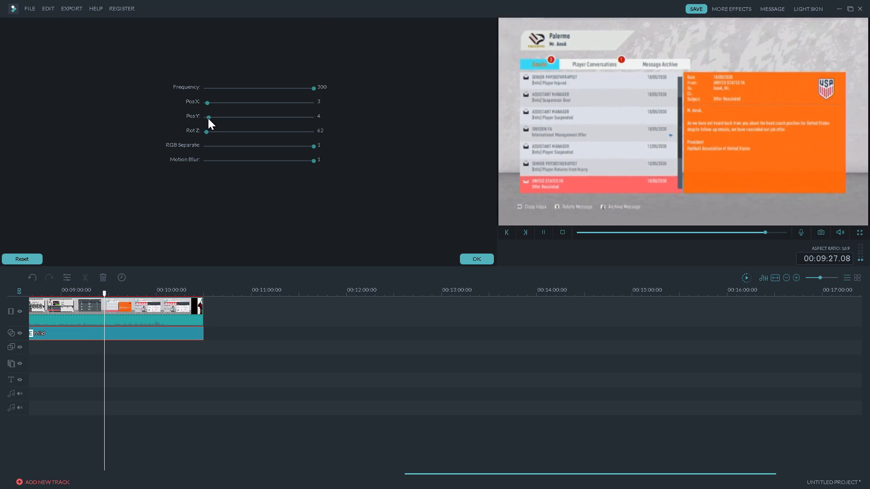
left_click(208, 118)
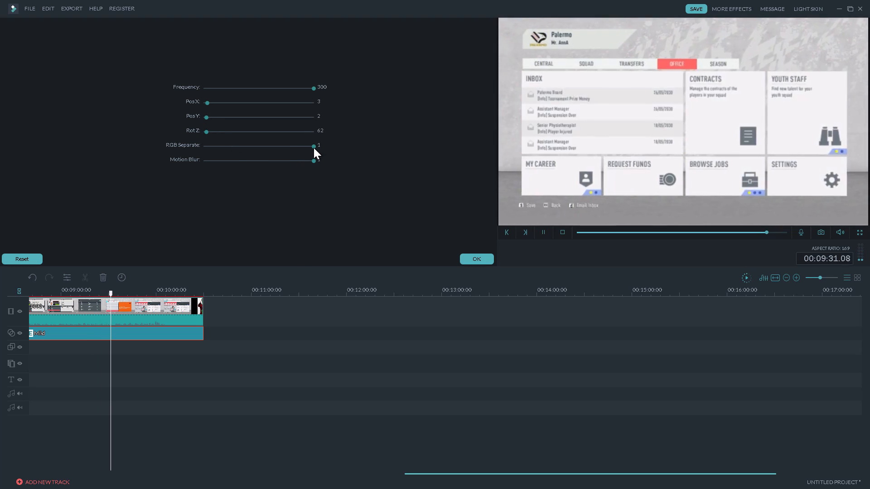
Set the filter's RGB Separate and Motion Blur both to 0.
left_click_drag(314, 147, 166, 145)
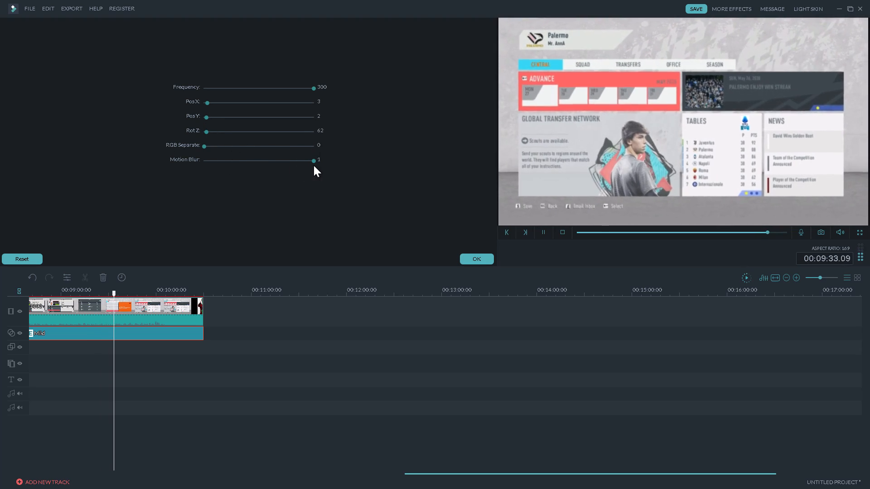
left_click_drag(313, 159, 113, 163)
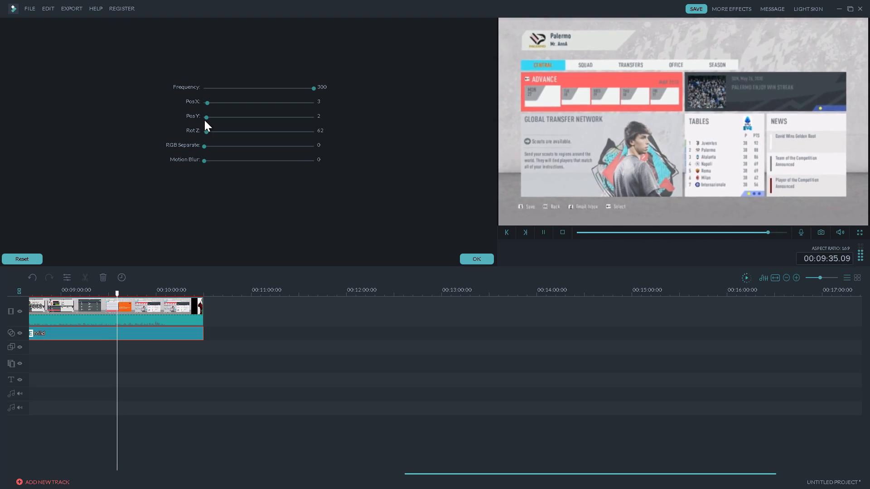
Reduce the Mild filter's shake further by setting Pos Y to 1 and Rot Z to 12.
left_click(205, 120)
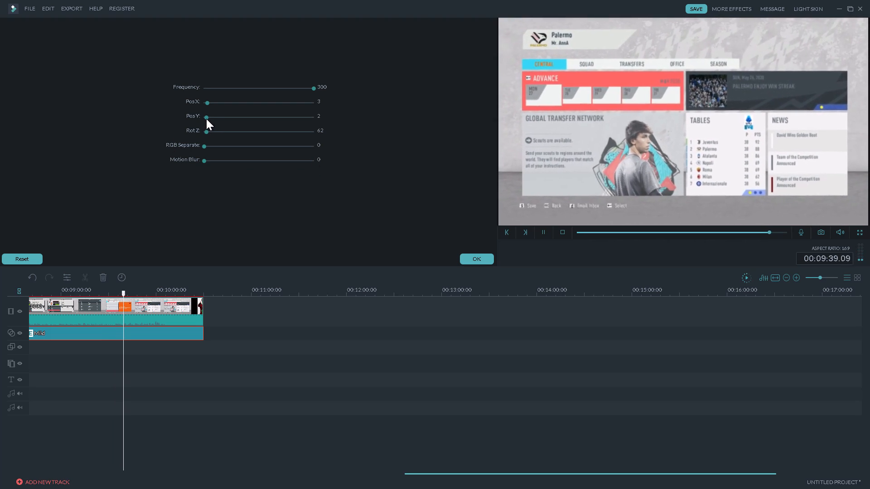
left_click(206, 119)
left_click_drag(206, 132, 198, 133)
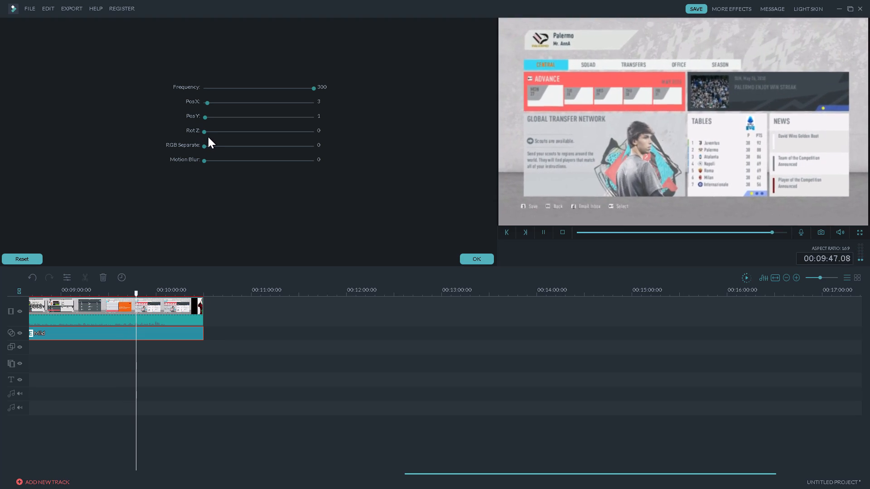
left_click_drag(204, 133, 366, 132)
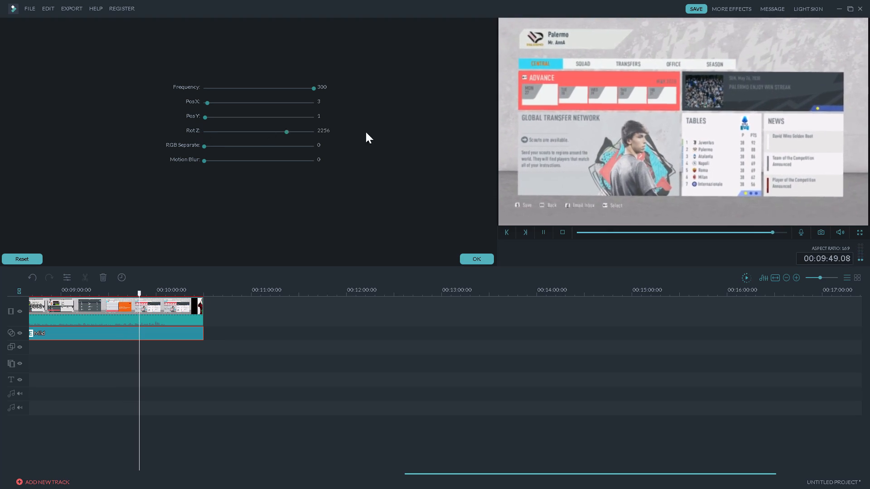
left_click_drag(366, 132, 430, 136)
left_click_drag(314, 133, 209, 133)
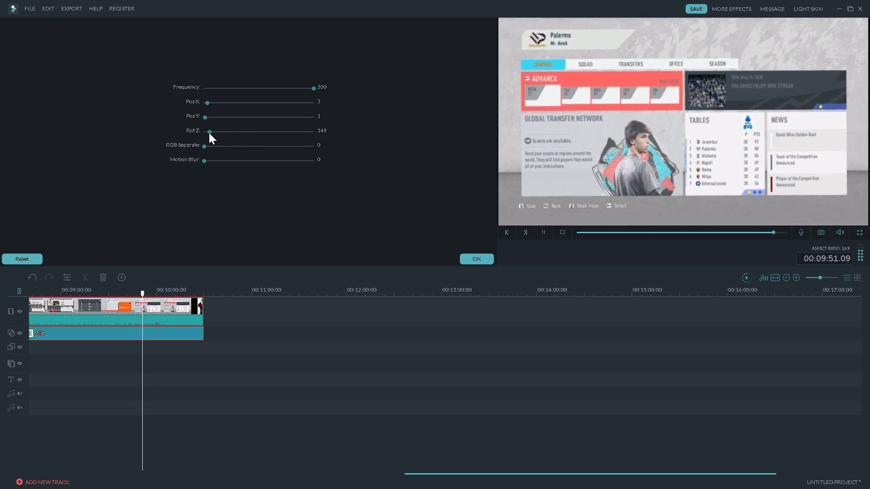
left_click_drag(209, 133, 204, 133)
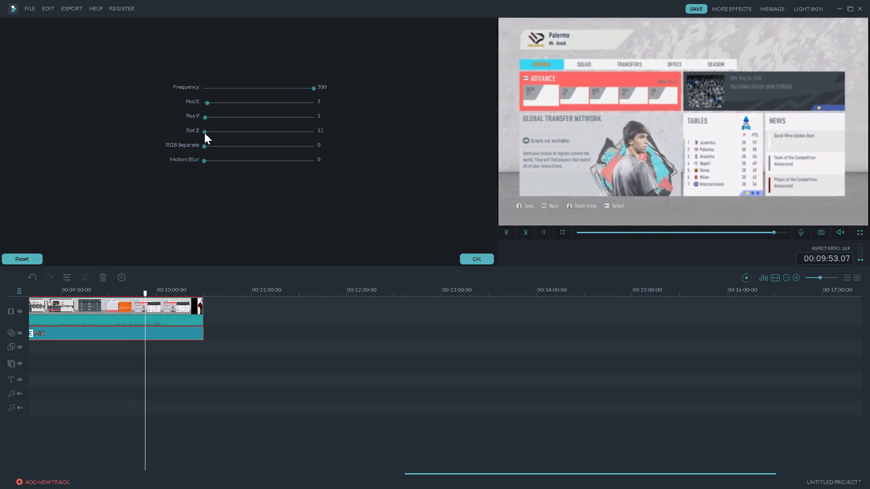
left_click_drag(204, 133, 204, 132)
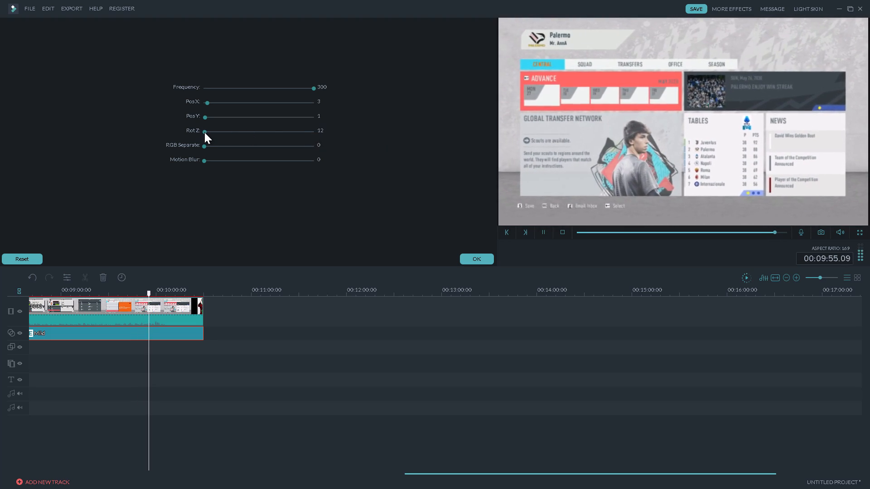
left_click_drag(204, 132, 204, 132)
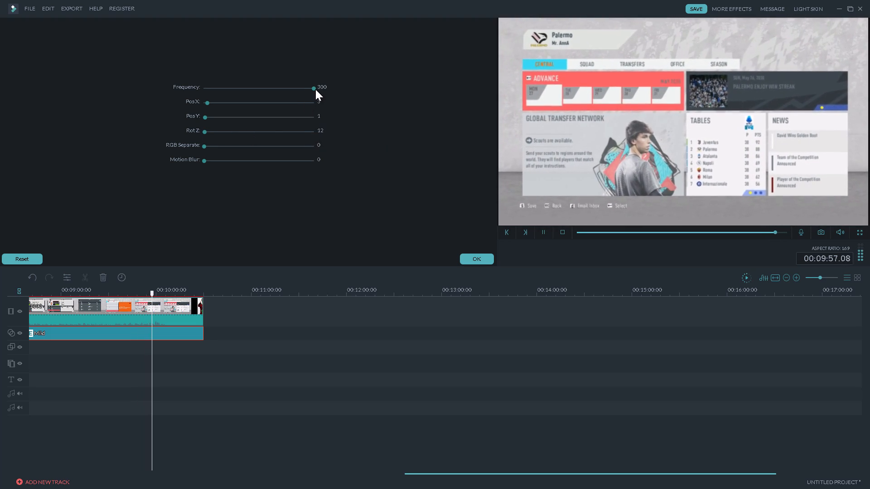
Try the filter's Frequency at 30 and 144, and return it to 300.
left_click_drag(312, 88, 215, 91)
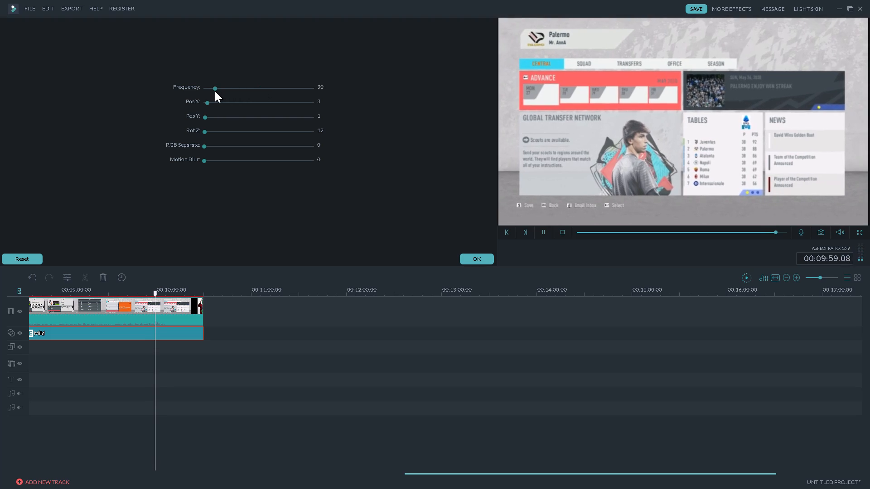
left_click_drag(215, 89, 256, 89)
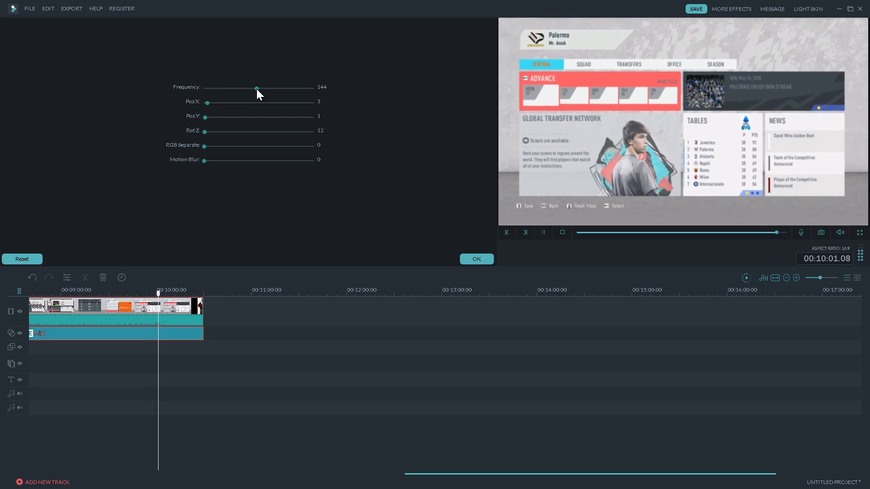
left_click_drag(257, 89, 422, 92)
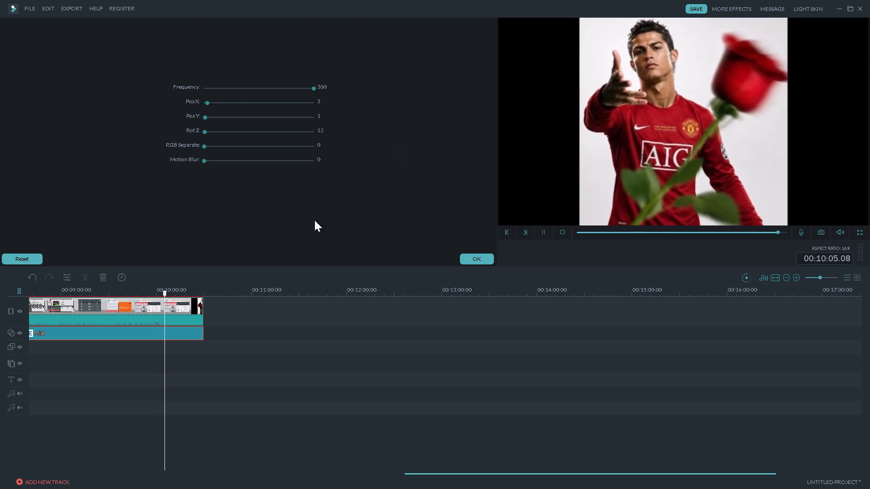
Stop playback just after 9:00 and apply the Mild filter's settings.
left_click(63, 291)
left_click_drag(63, 291, 0, 299)
key("space")
left_click(481, 259)
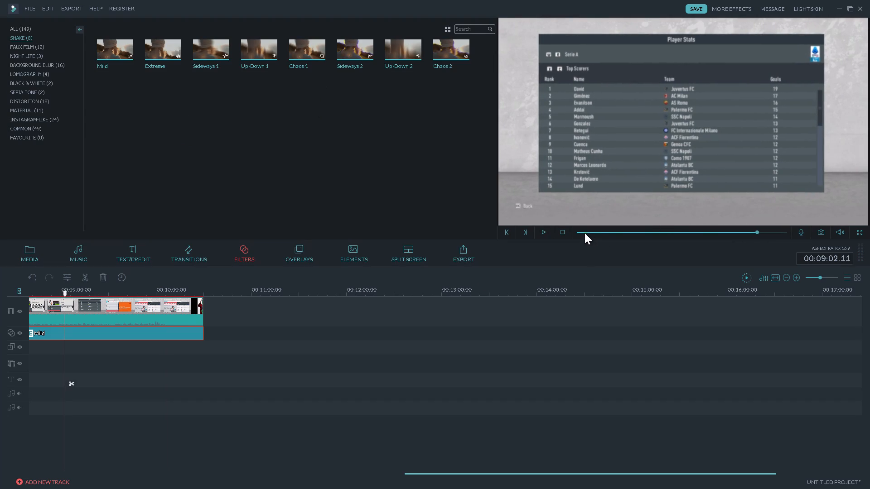
Import the Dai Dai Slowed & Reverb audio from the Downloads folder and add it at the start of the timeline.
left_click_drag(584, 232, 521, 235)
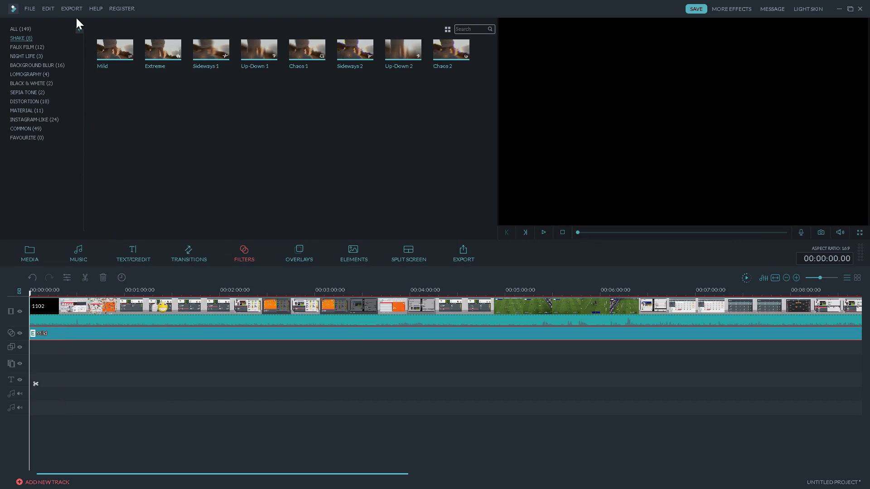
left_click(34, 247)
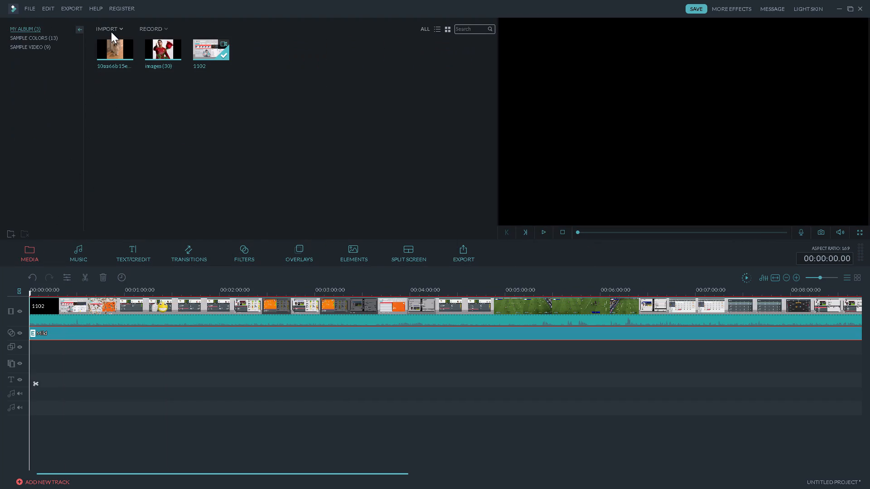
left_click(111, 32)
left_click(119, 38)
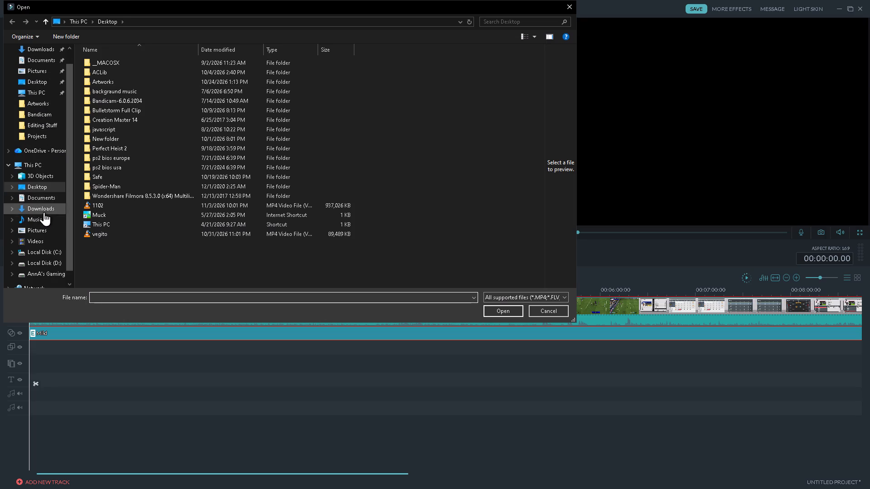
left_click(44, 212)
left_click(203, 154)
key("d")
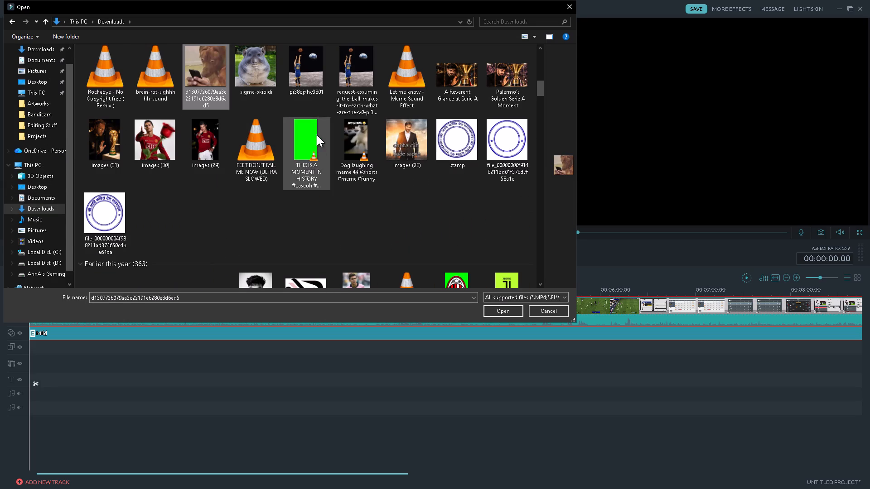
type("dd")
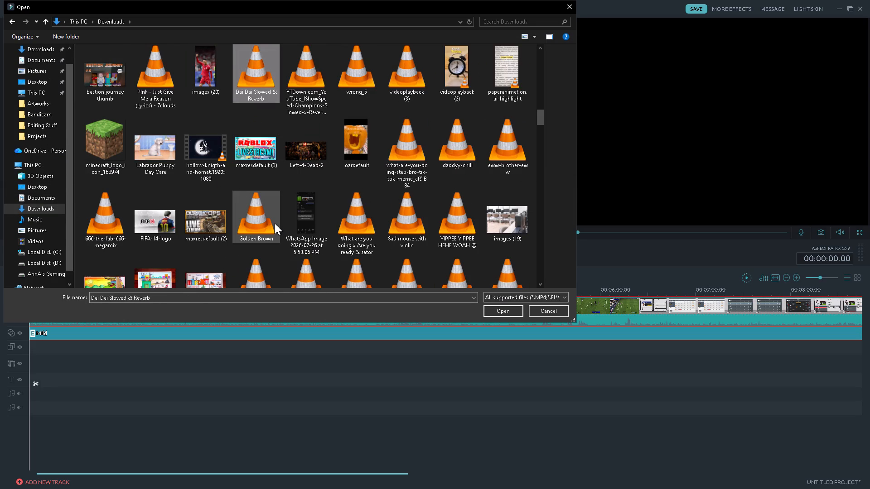
double_click(267, 74)
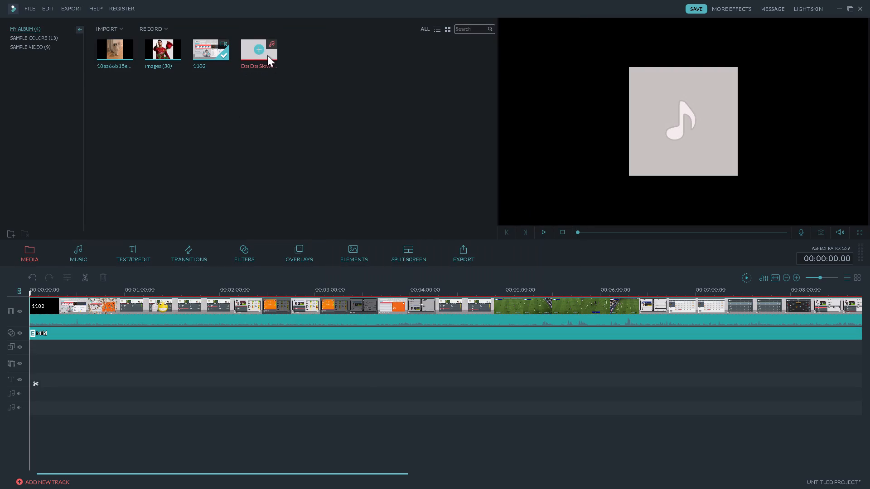
left_click(256, 48)
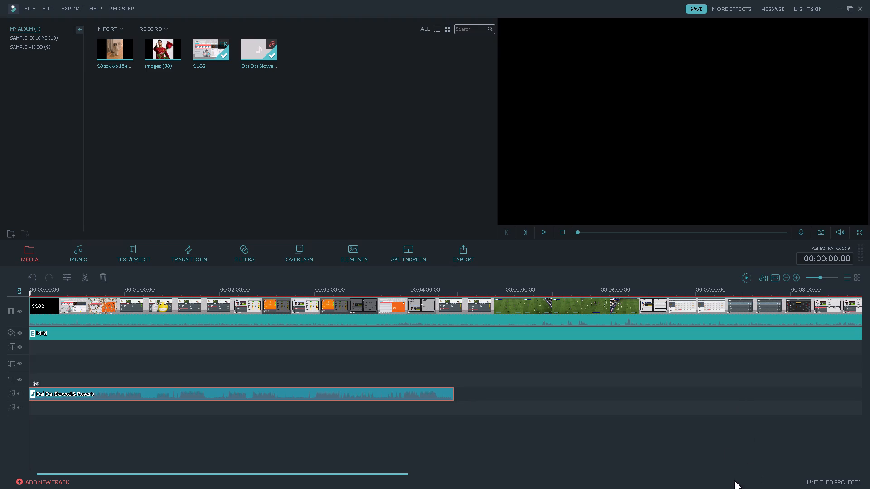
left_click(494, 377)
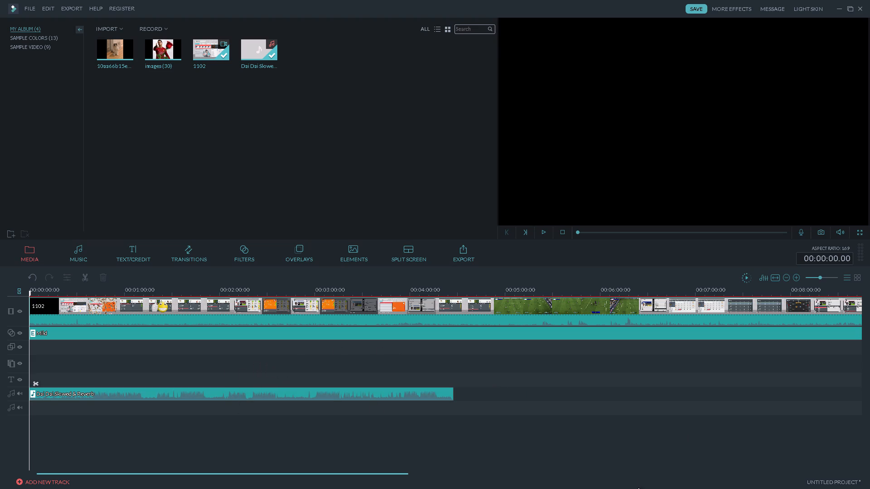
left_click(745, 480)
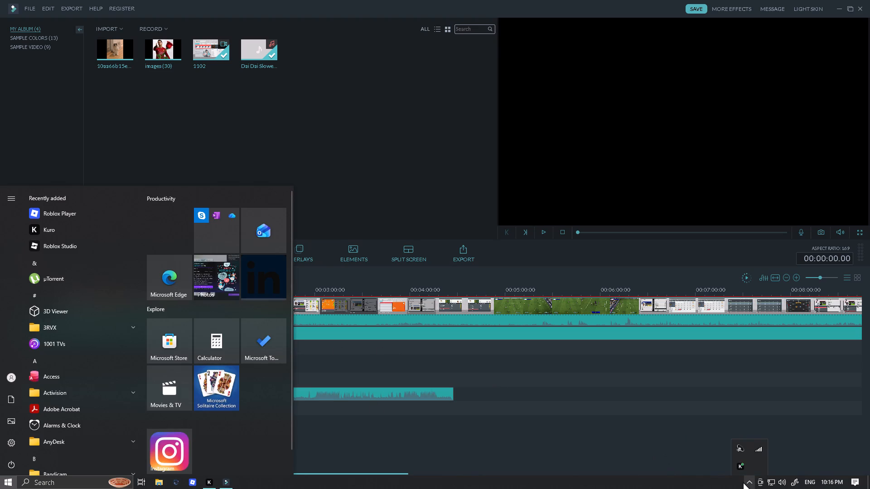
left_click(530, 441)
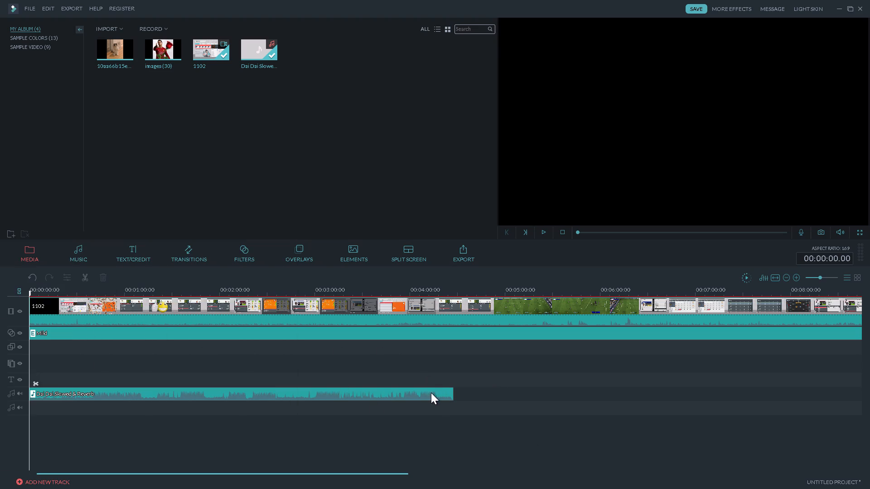
Set the Dai Dai Slowed & Reverb music's volume to 1 and play the opening seconds to check it.
double_click(431, 393)
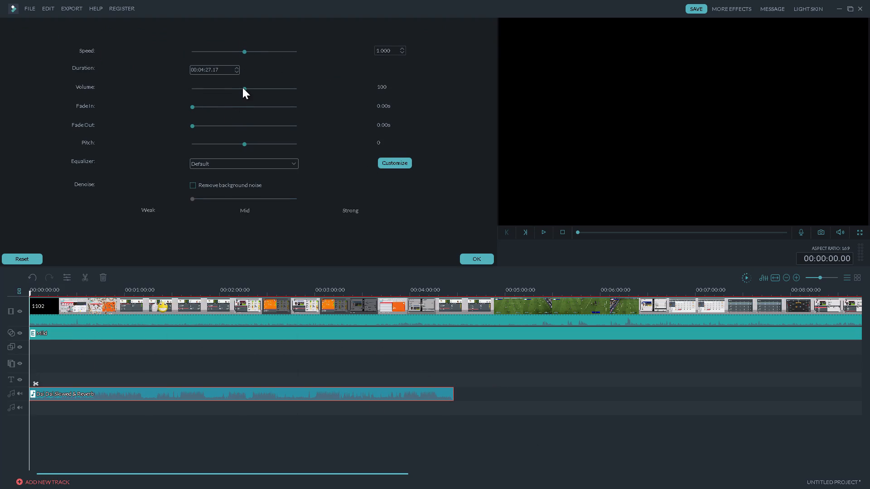
left_click_drag(244, 88, 189, 91)
left_click_drag(189, 91, 193, 91)
key("space")
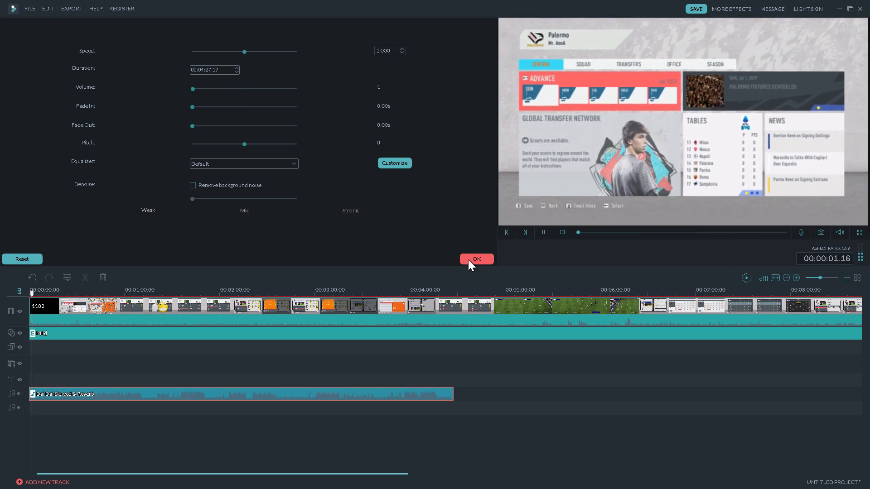
key("space")
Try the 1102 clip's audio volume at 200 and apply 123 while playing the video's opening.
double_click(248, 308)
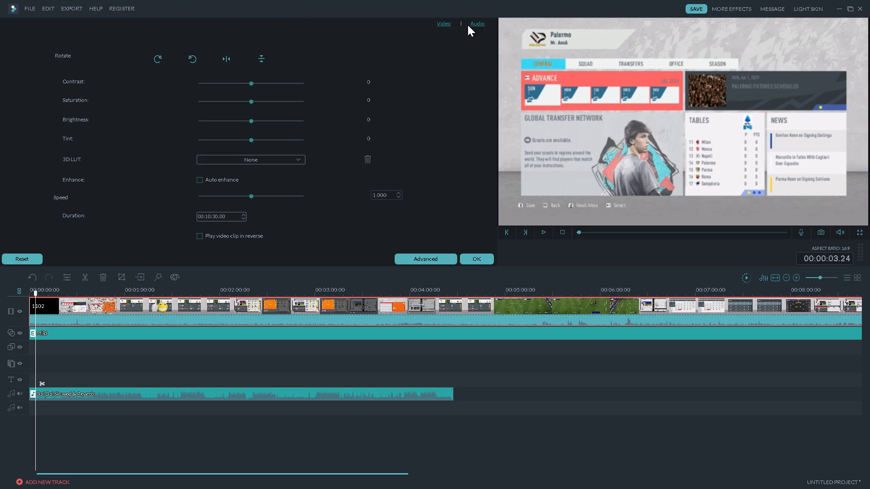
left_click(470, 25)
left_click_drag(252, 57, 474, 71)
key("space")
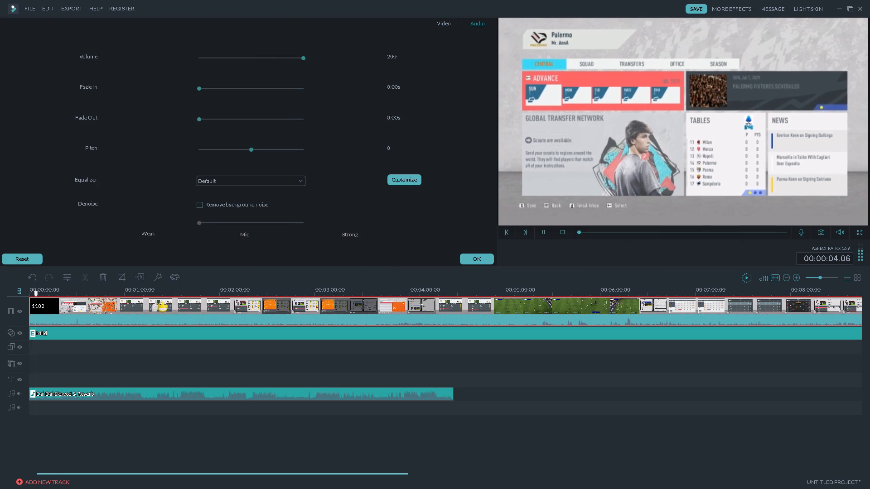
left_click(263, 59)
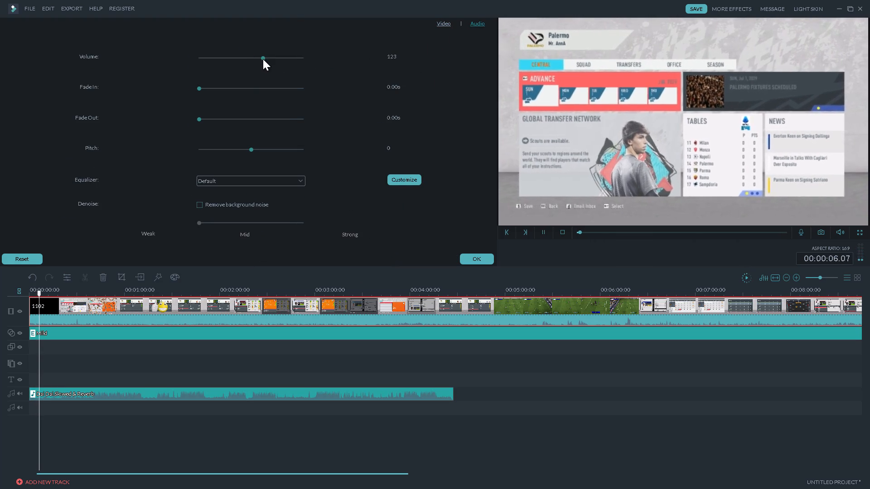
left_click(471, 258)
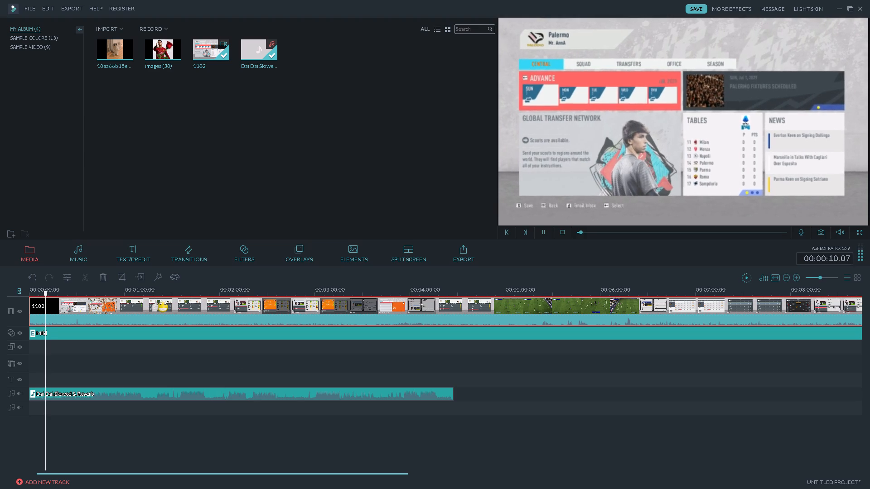
Play the video from around 2:00 and 3:00 to judge the sound and raise the 1102 clip's volume to 143.
left_click(225, 291)
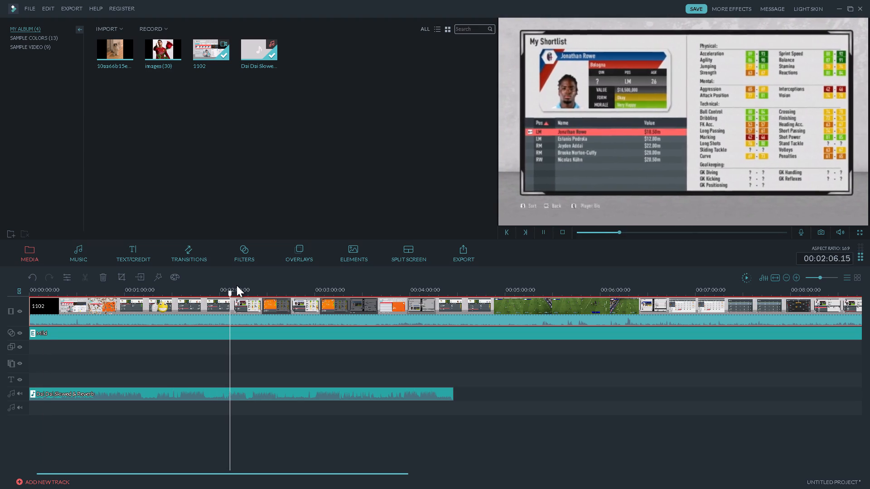
left_click(305, 293)
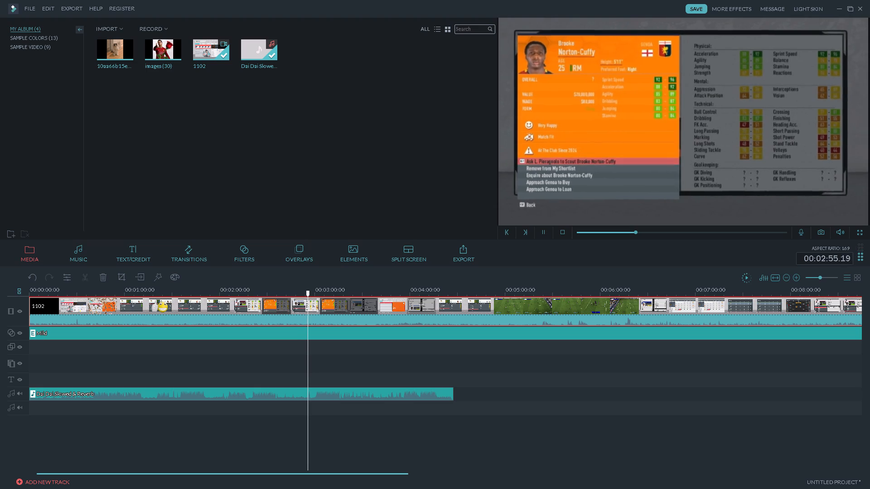
left_click(323, 292)
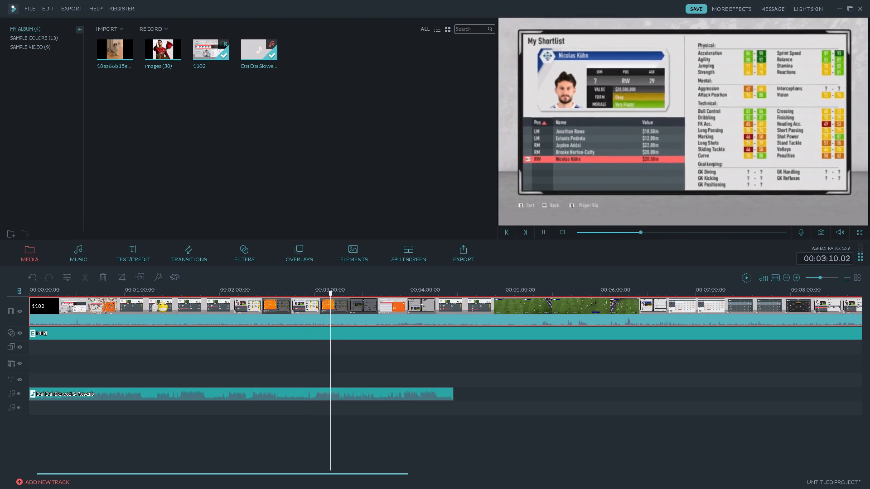
double_click(405, 316)
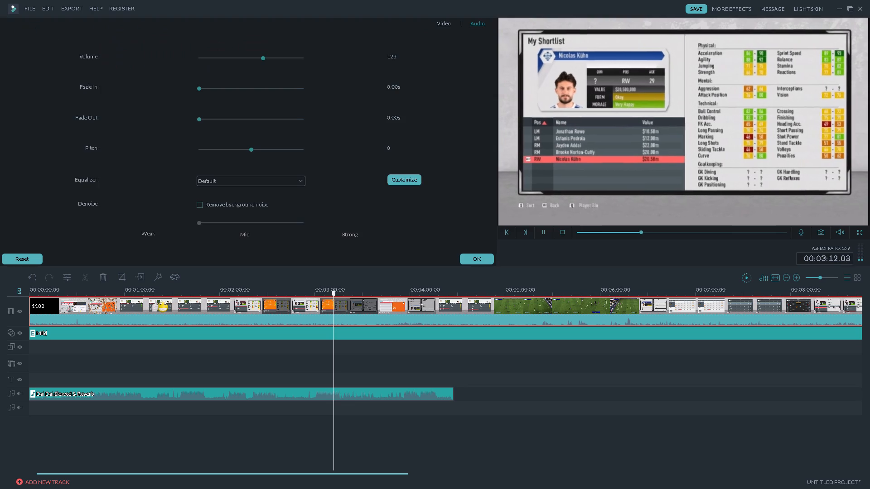
left_click_drag(263, 59, 266, 59)
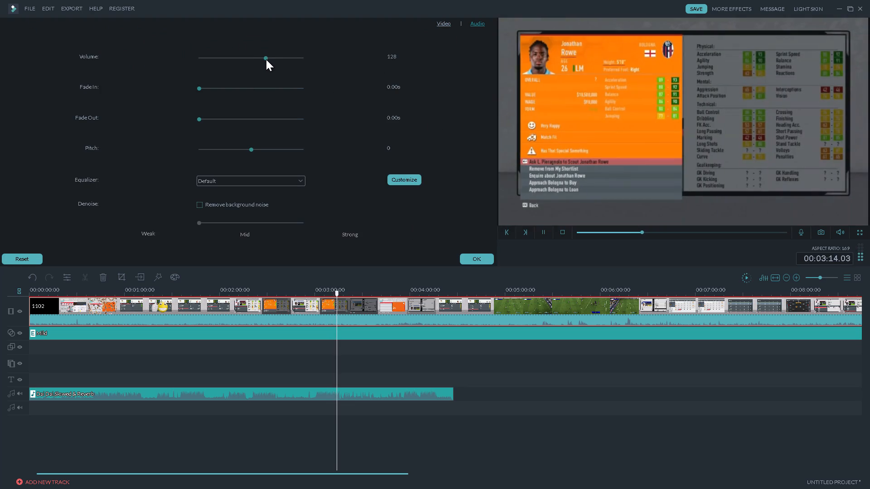
left_click_drag(266, 59, 268, 59)
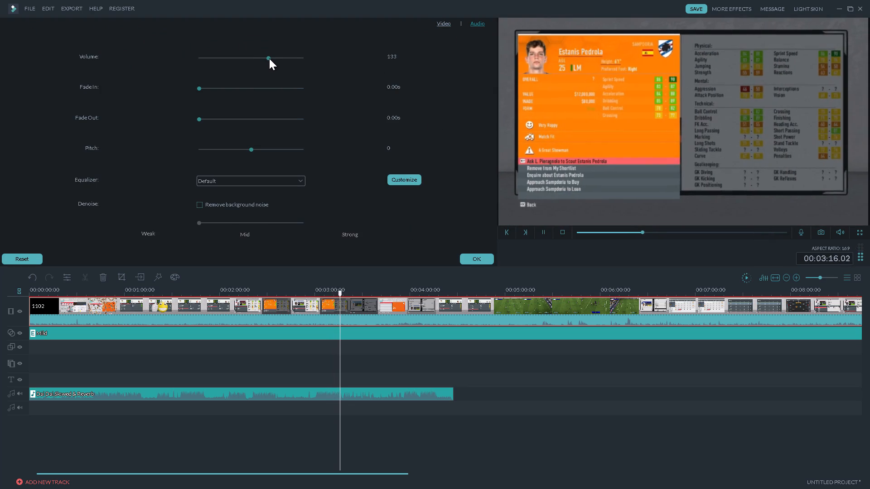
left_click_drag(269, 58, 273, 58)
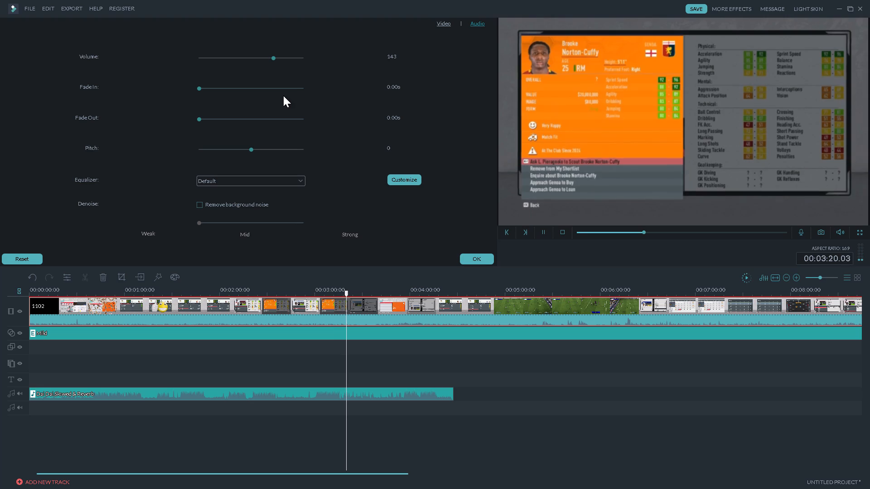
Close the audio settings, play the music's final stretch and cut off its tail at about 4:25.
left_click(477, 259)
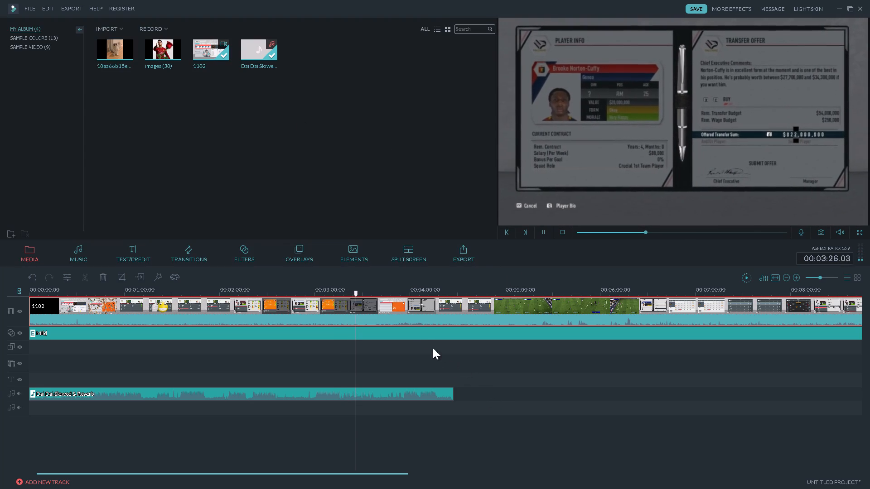
left_click(416, 290)
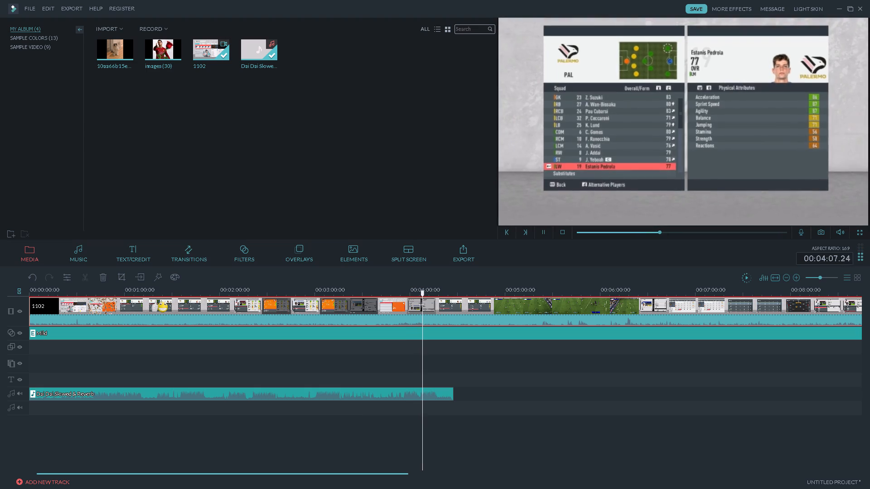
left_click(436, 292)
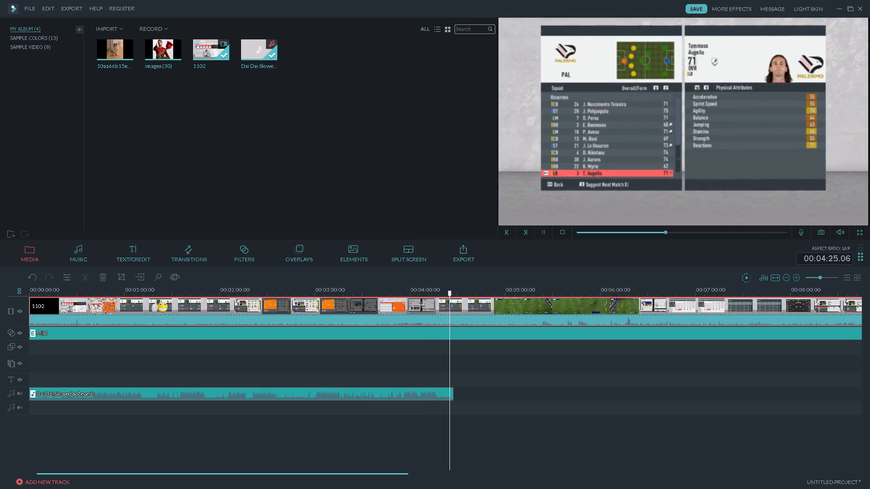
key("space")
left_click(293, 399)
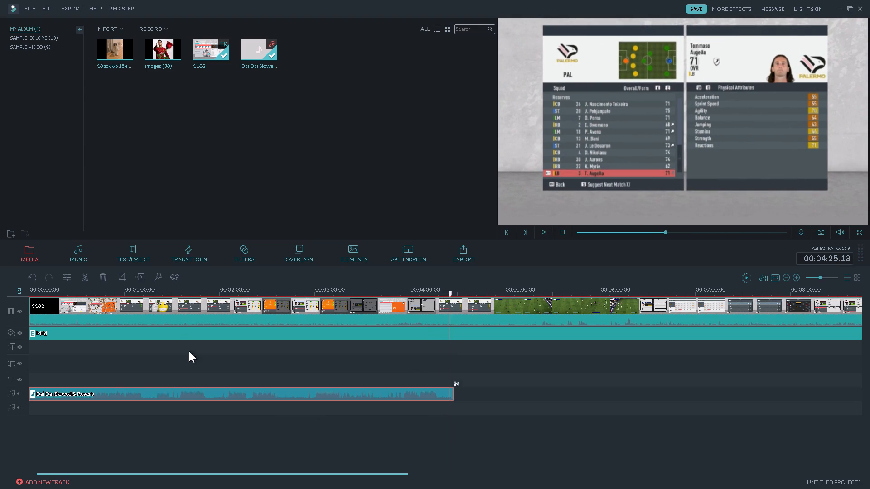
left_click(82, 279)
key("Delete")
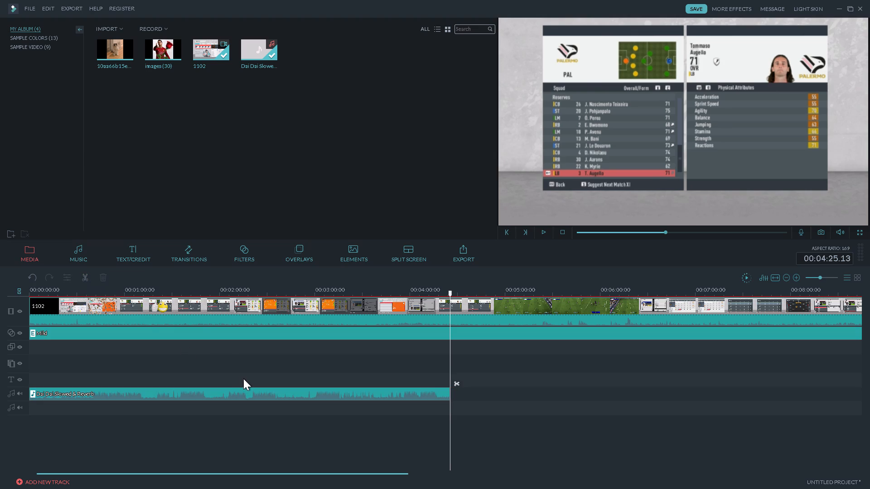
Play the video around 1:15 to 1:40 and 0:20 to 0:38 to find where the music should restart.
left_click(147, 292)
key("space")
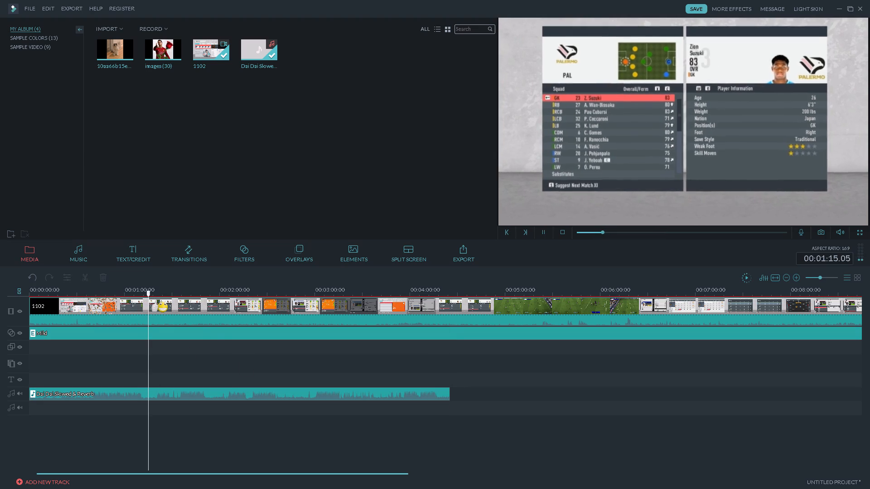
left_click(154, 294)
key("space")
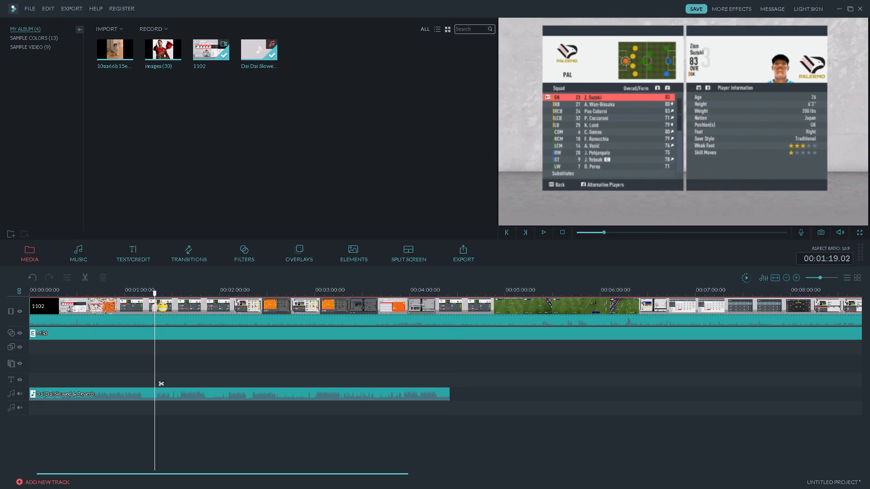
key("space")
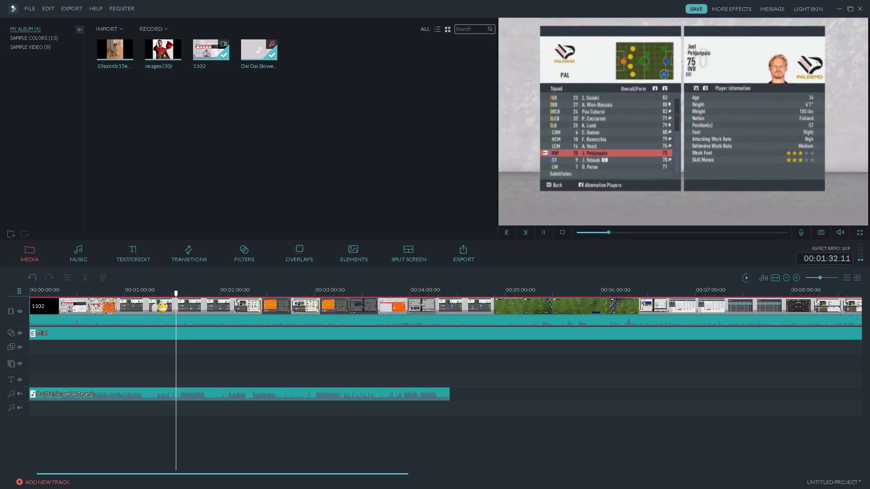
left_click(182, 295)
key("space")
key("space")
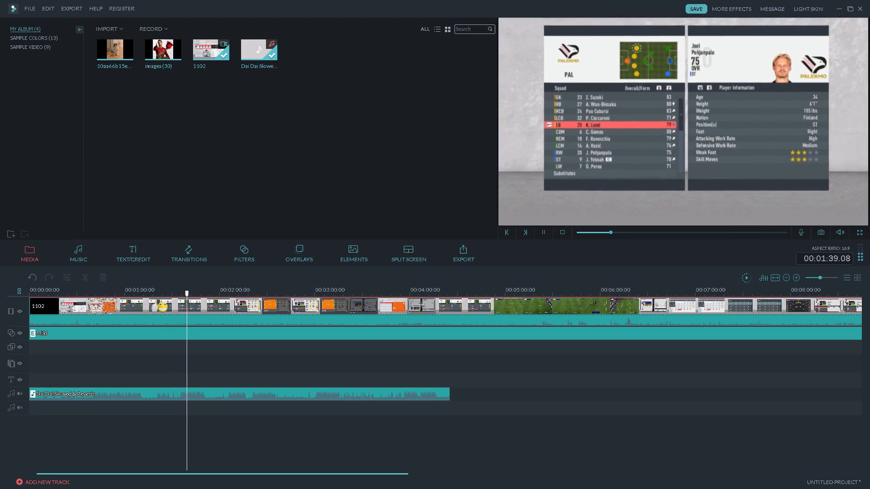
left_click(61, 300)
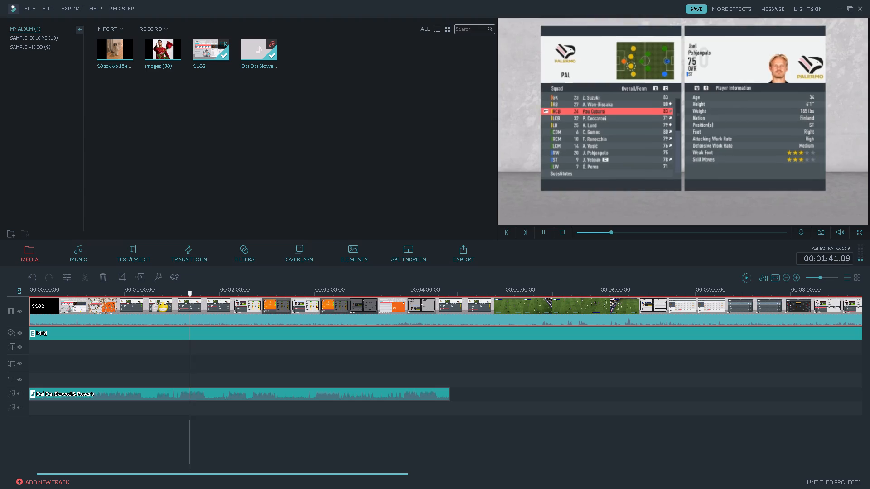
left_click(61, 296)
key("space")
key("space")
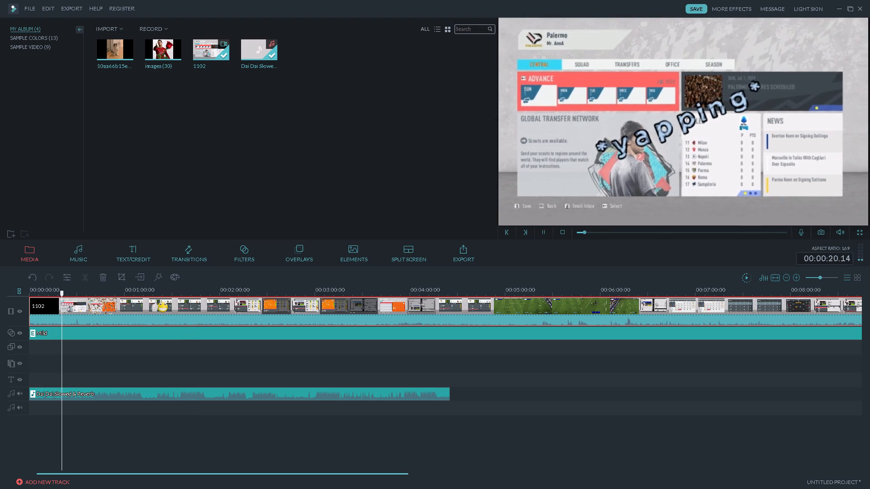
left_click(77, 293)
key("space")
key("space")
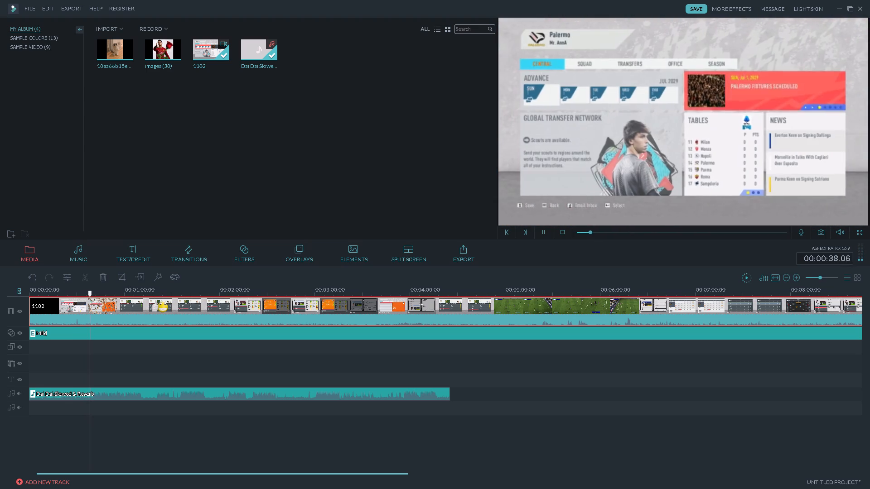
Split the Dai Dai Slowed & Reverb music at about 0:39.
key("space")
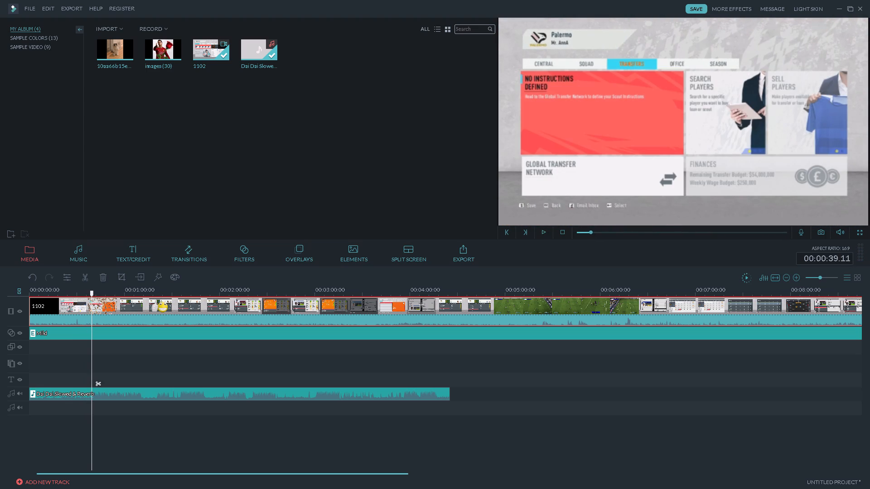
left_click(84, 395)
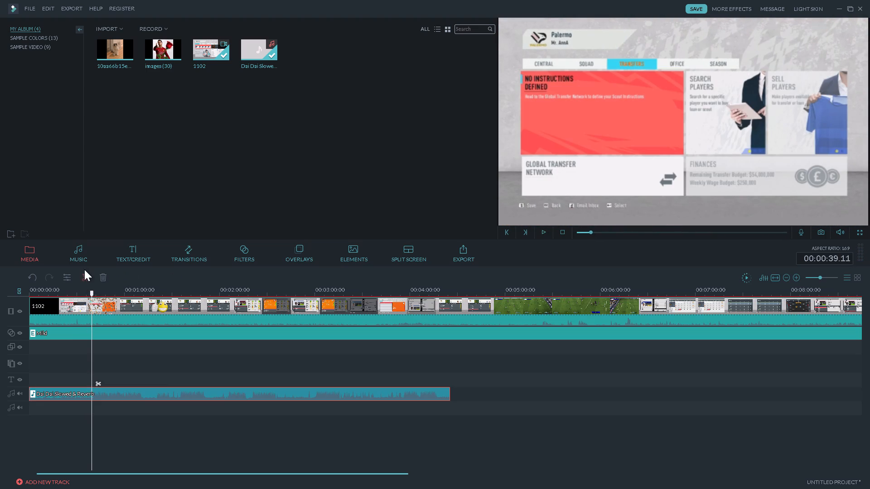
left_click(84, 275)
Copy the longer second part of the music and paste it directly after the music's end at about 4:25.
key("ctrl+c")
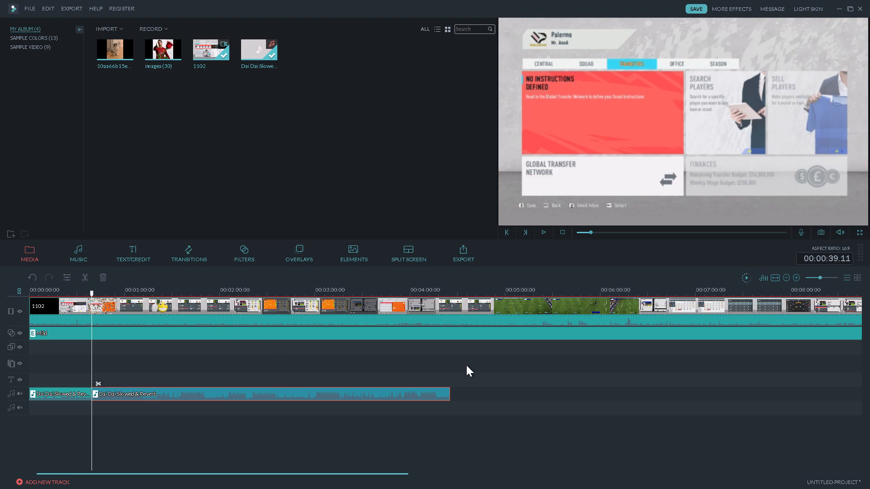
left_click(445, 291)
left_click_drag(446, 293, 451, 293)
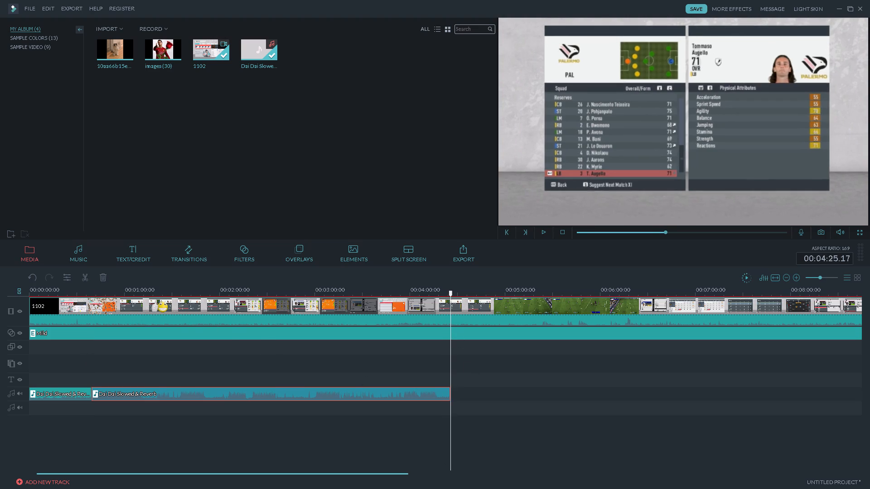
left_click_drag(451, 293, 453, 294)
key("ctrl+v")
left_click(488, 394)
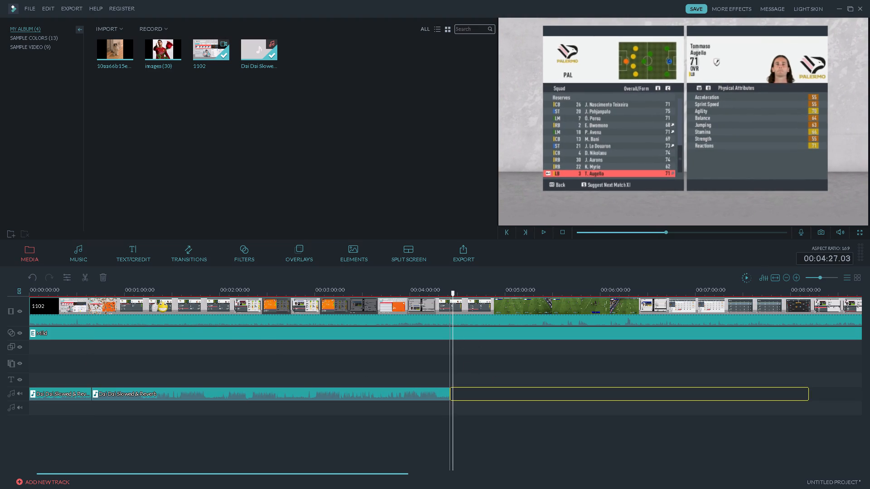
Play the video from about 4:17 to check the join between the two music pieces.
left_click(437, 297)
key("space")
left_click(437, 294)
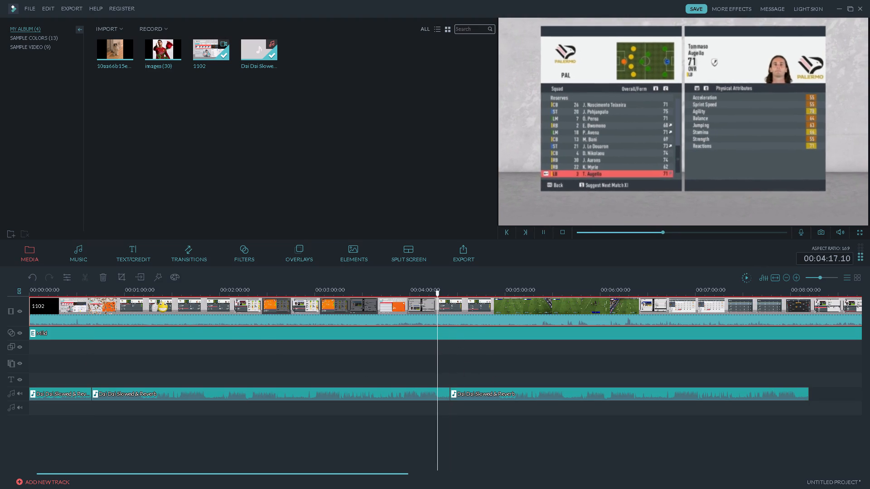
key("space")
key("space")
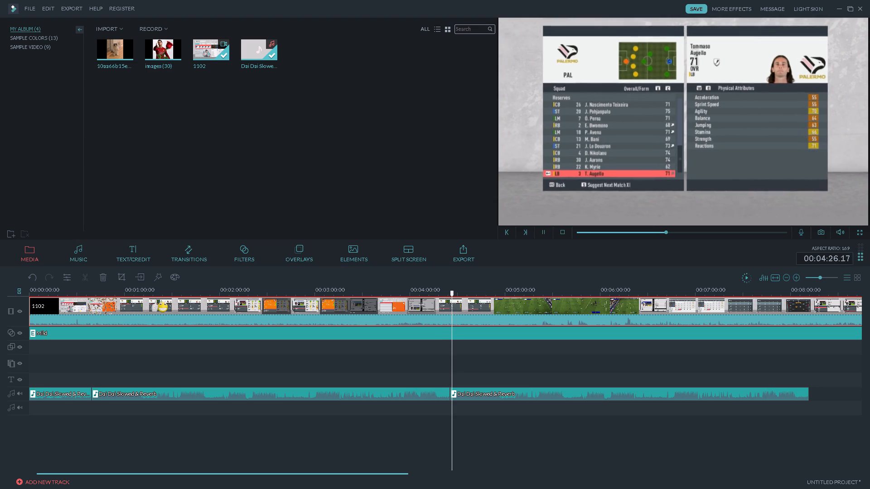
Paste another copy of the music part at about 8:12 so it covers the rest of the video.
left_click(818, 294)
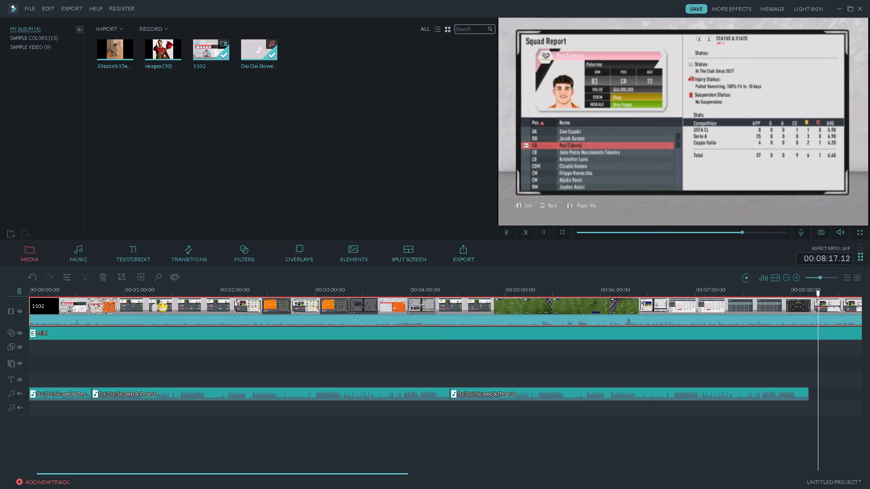
left_click_drag(818, 294, 809, 295)
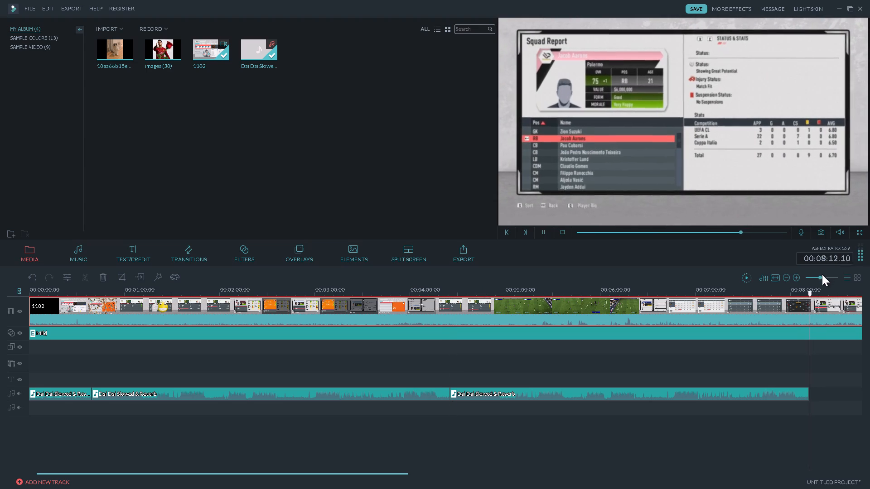
left_click(818, 277)
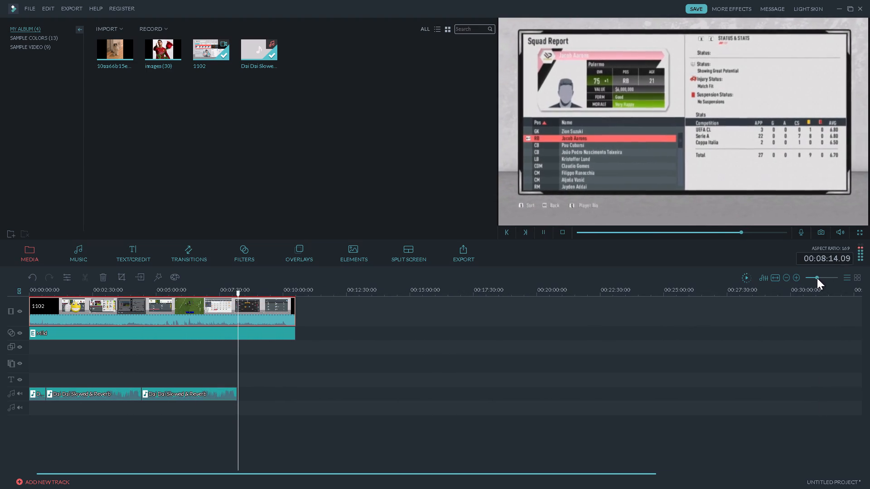
key("ctrl+v")
left_click_drag(278, 397, 274, 397)
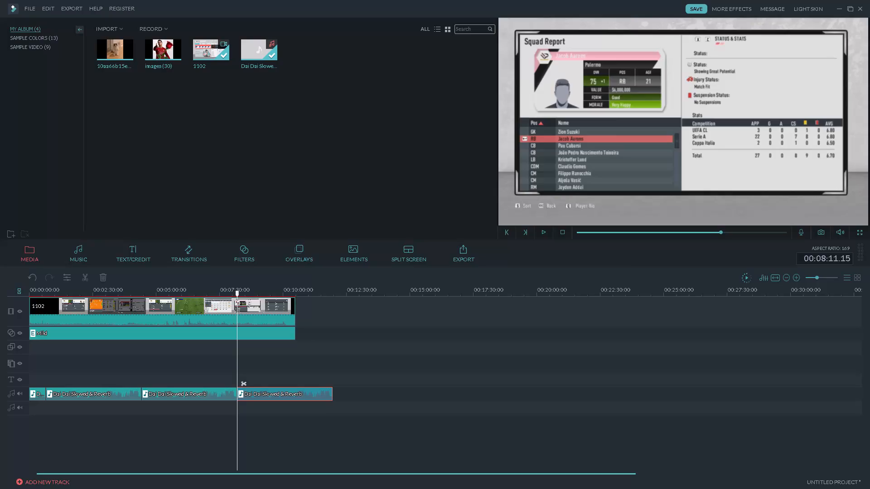
Return to the start of the timeline and play the first few seconds of the video.
left_click_drag(818, 277, 821, 277)
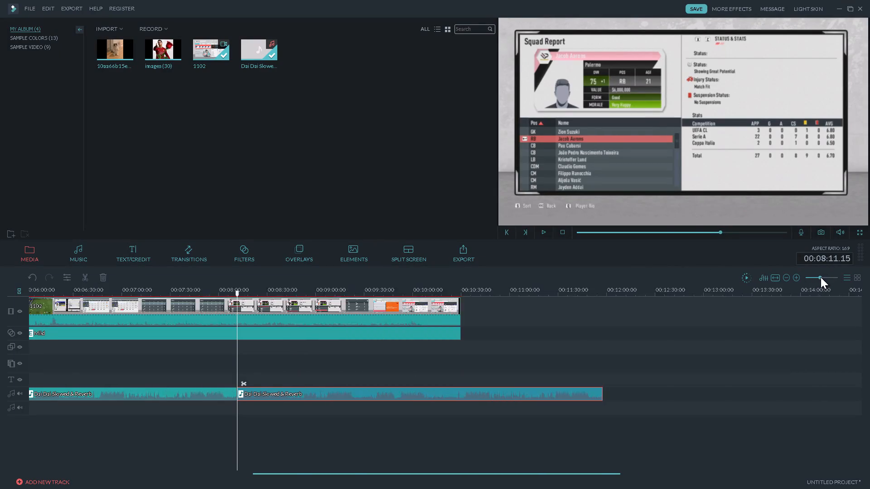
left_click_drag(821, 277, 824, 277)
left_click(102, 297)
left_click(101, 294)
left_click_drag(101, 294, 0, 298)
left_click_drag(583, 234, 559, 235)
key("space")
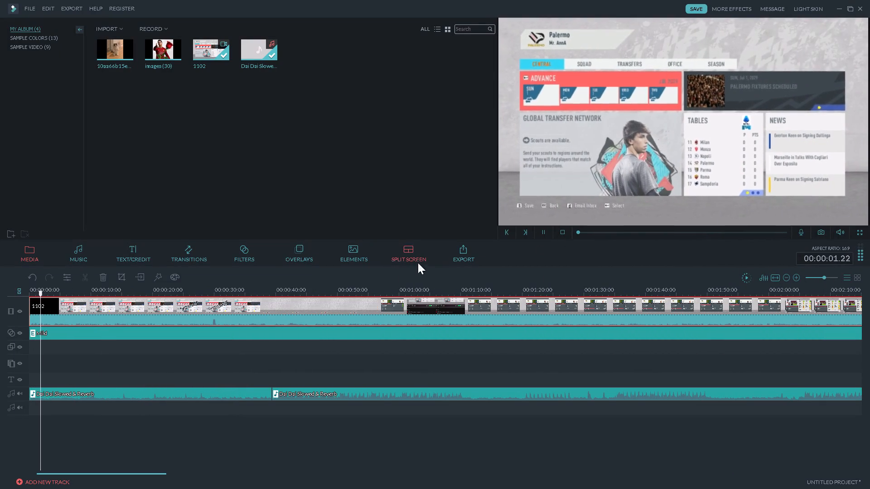
key("space")
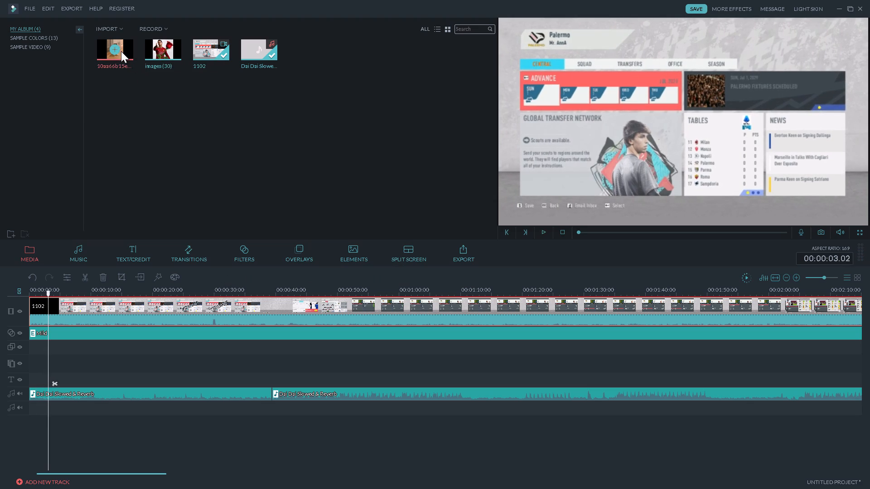
Place the cat image on the picture-in-picture track at the very start of the timeline.
left_click_drag(47, 296, 0, 300)
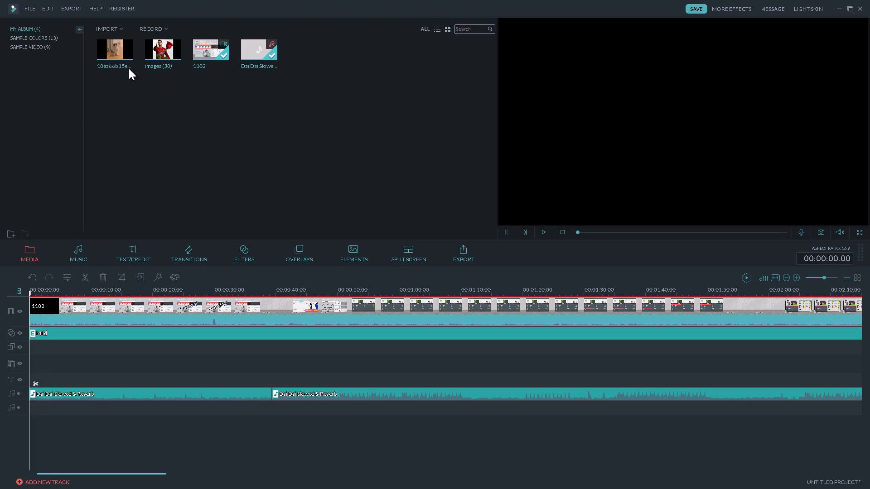
left_click_drag(125, 48, 33, 323)
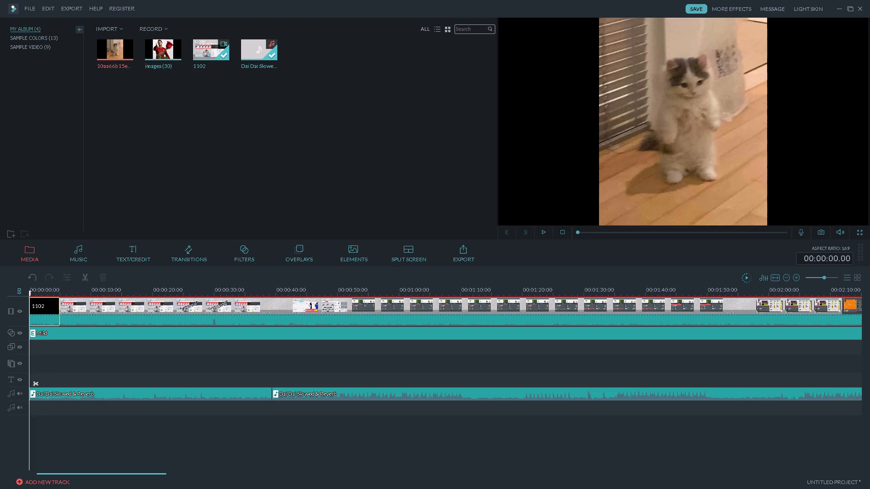
left_click_drag(33, 323, 34, 361)
left_click_drag(34, 361, 30, 364)
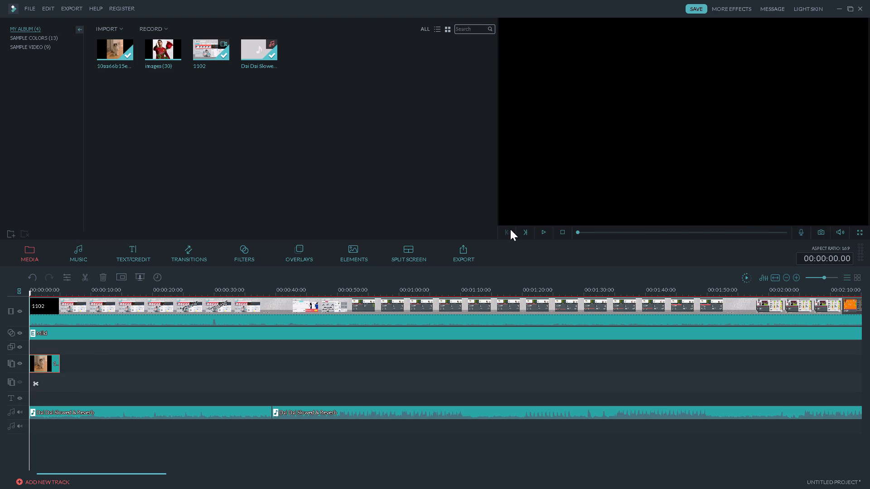
Extend the cat image overlay's duration to the end of the video and filter tracks.
left_click_drag(59, 363, 357, 369)
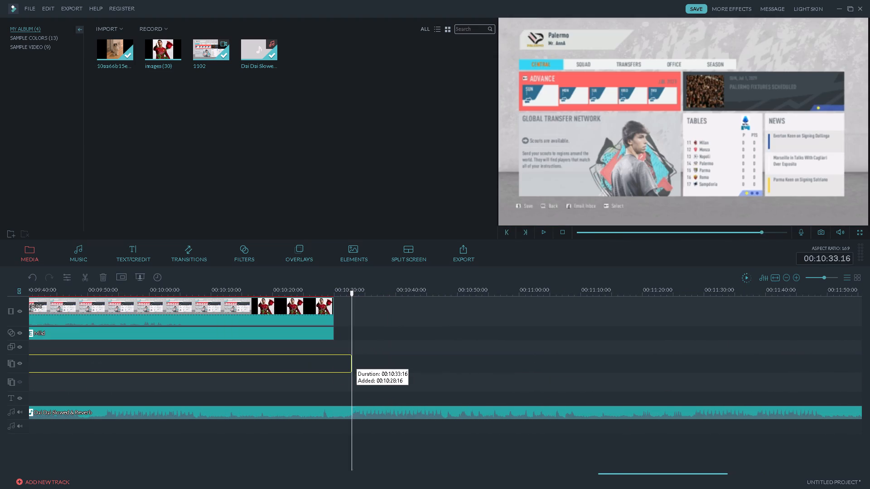
left_click_drag(357, 369, 334, 370)
Shrink the cat image overlay to a tiny thumbnail near the bottom edge of the video frame.
left_click(246, 291)
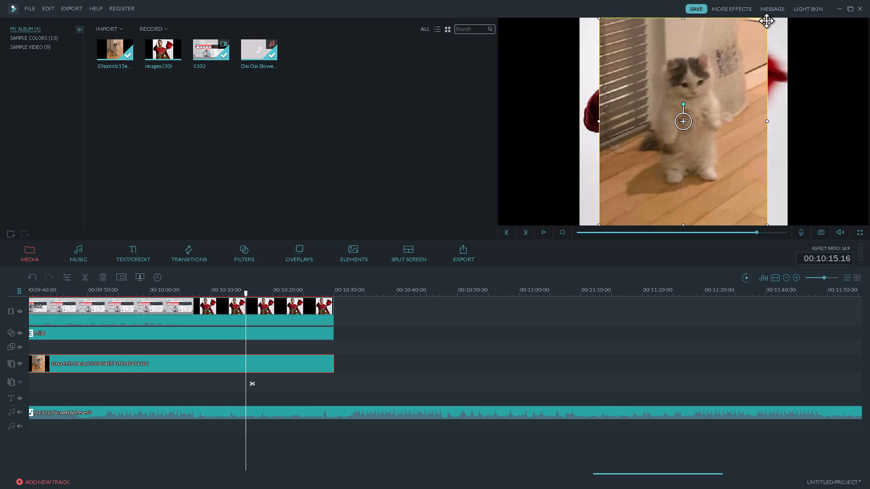
left_click_drag(766, 19, 633, 227)
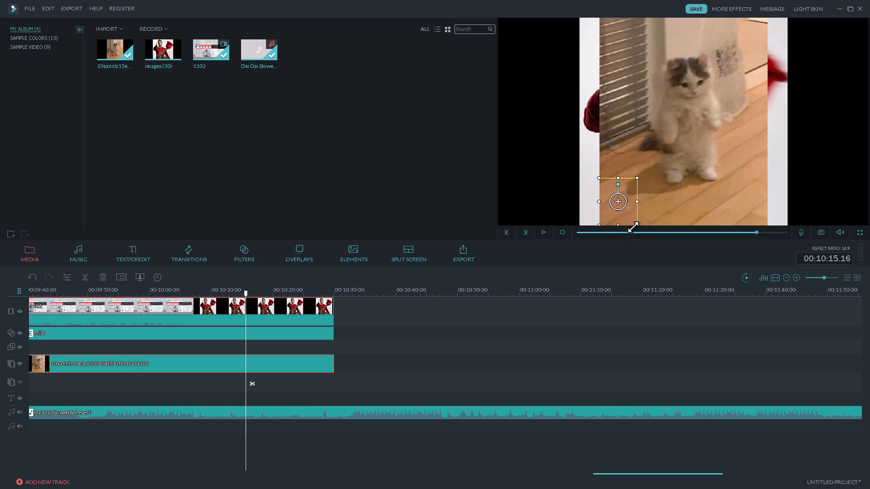
left_click_drag(633, 227, 611, 239)
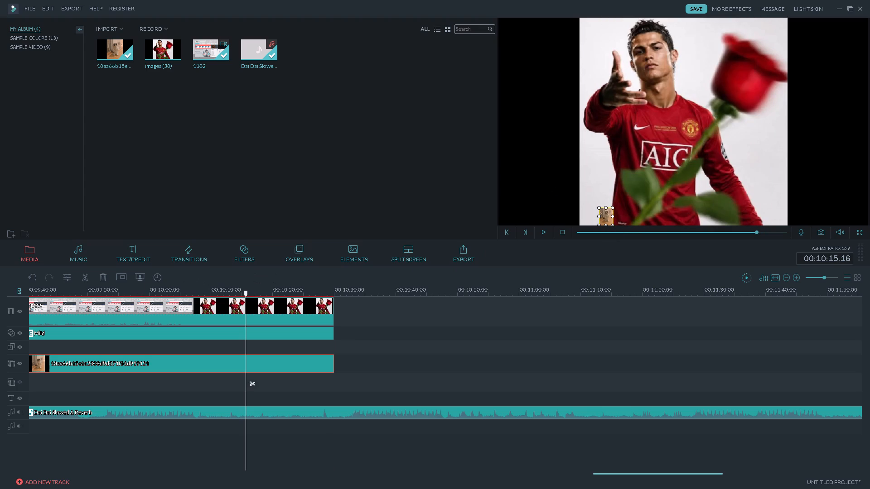
Move the cat image overlay into the upper-right corner of the video frame.
left_click(85, 292)
left_click_drag(605, 216, 792, 69)
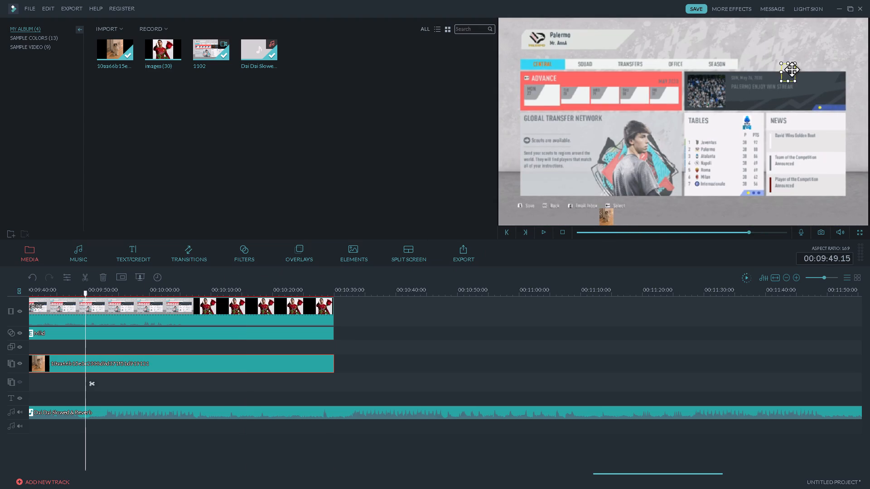
left_click_drag(792, 69, 860, 27)
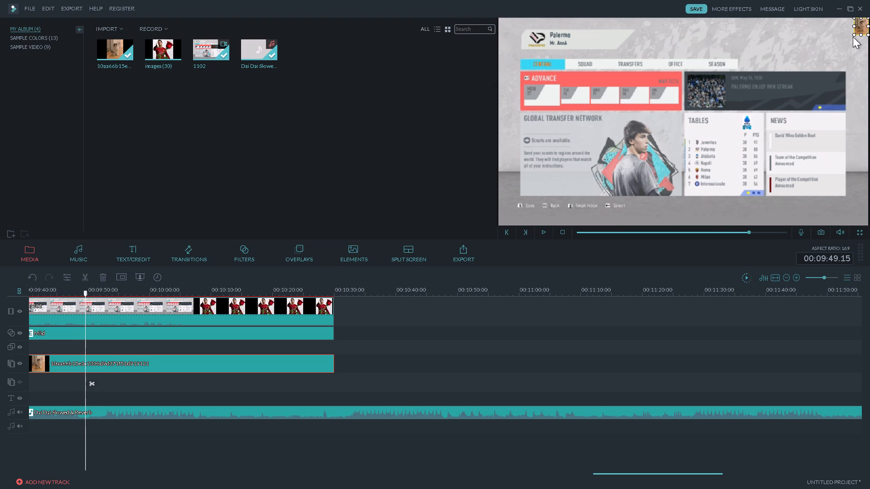
left_click(853, 35)
Split the 1102 clip at 00:10:04.05, just before the recording changes to the footballer picture.
key("space")
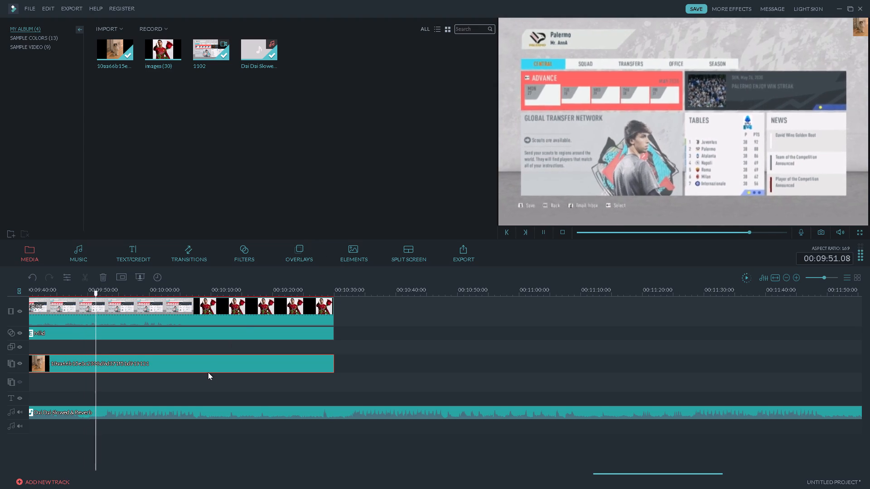
left_click(7, 326)
left_click_drag(8, 331, 6, 361)
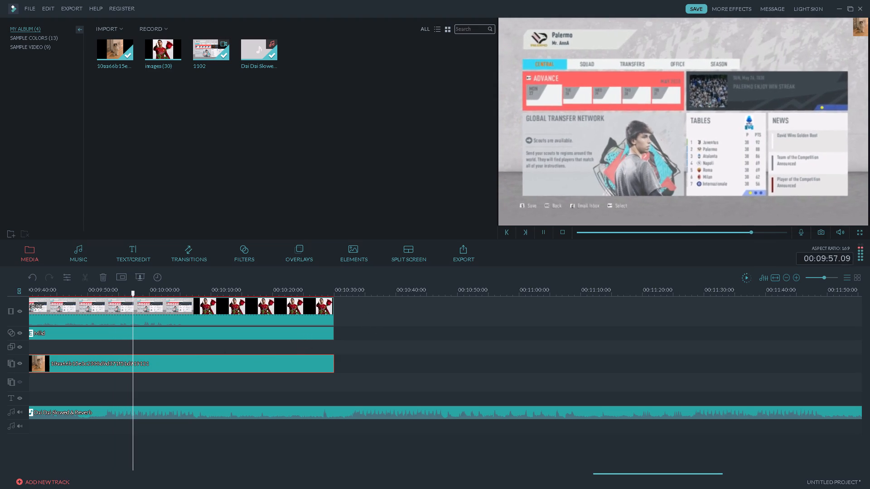
left_click(179, 292)
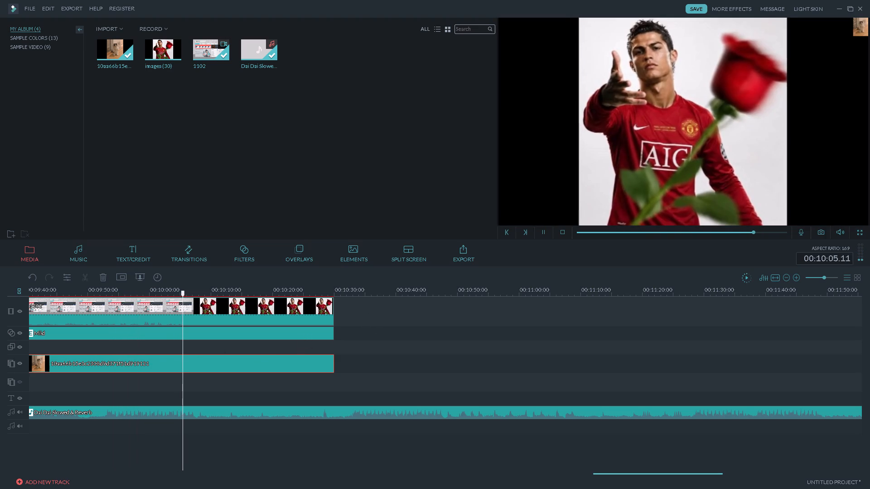
left_click(157, 292)
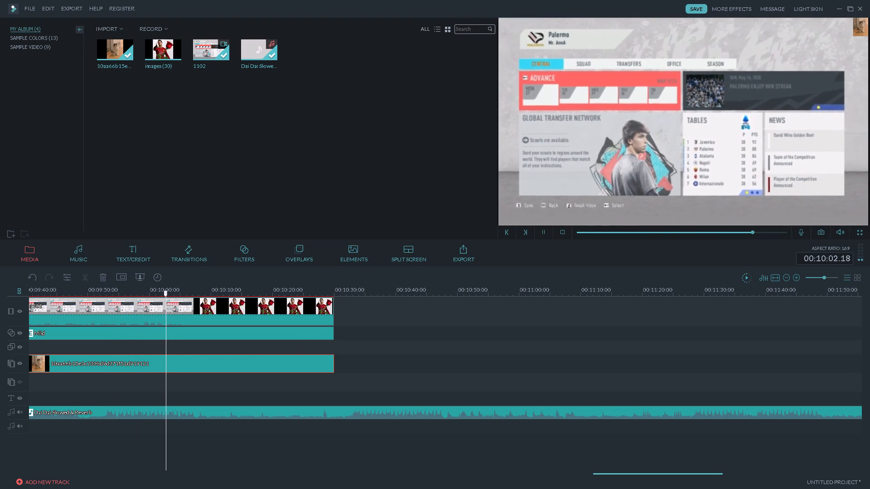
key("space")
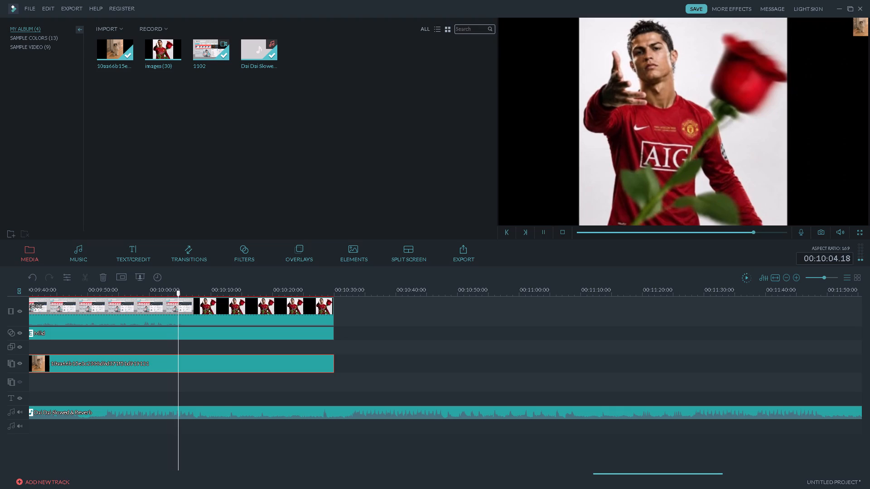
left_click(175, 293)
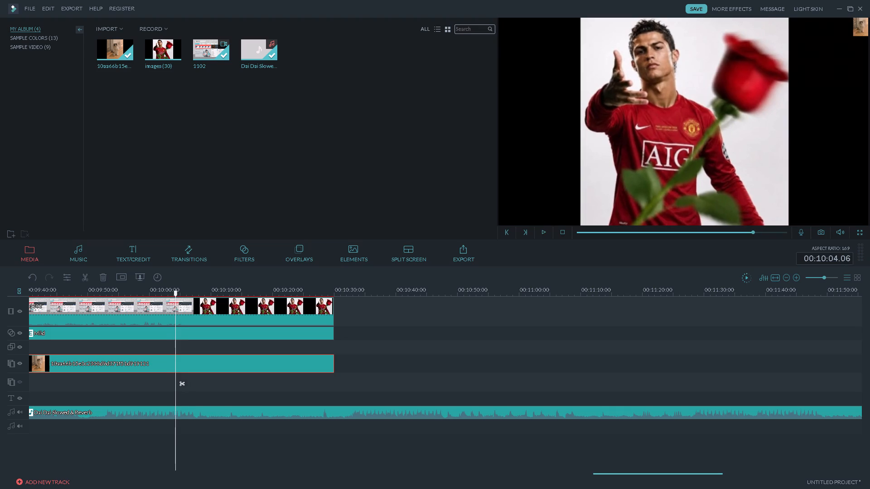
key("Left")
key("Left")
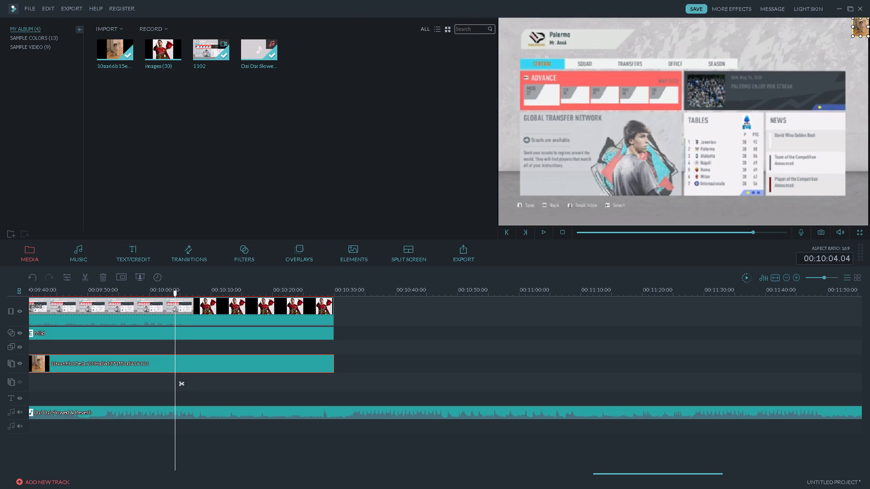
key("Right")
key("Right")
key("Left")
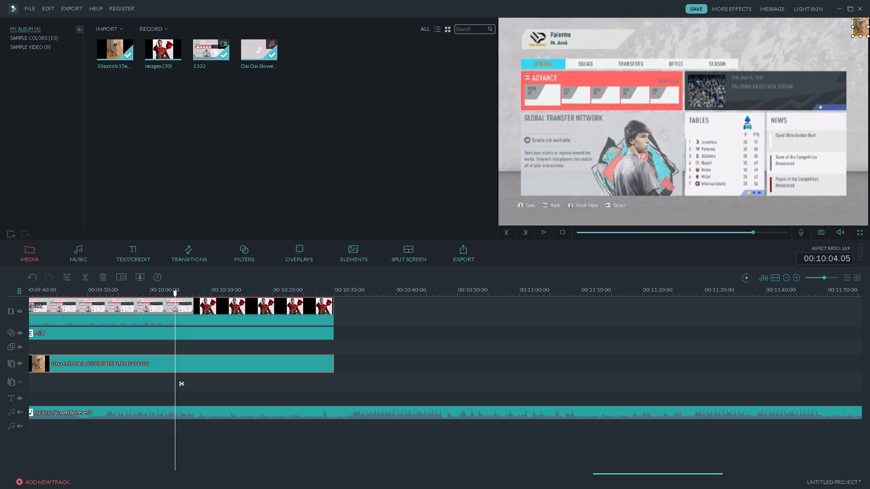
left_click(172, 312)
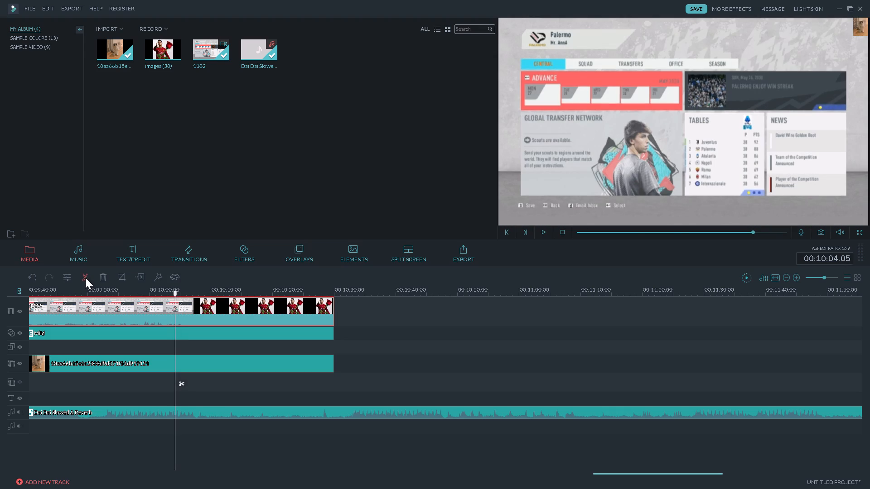
left_click(85, 278)
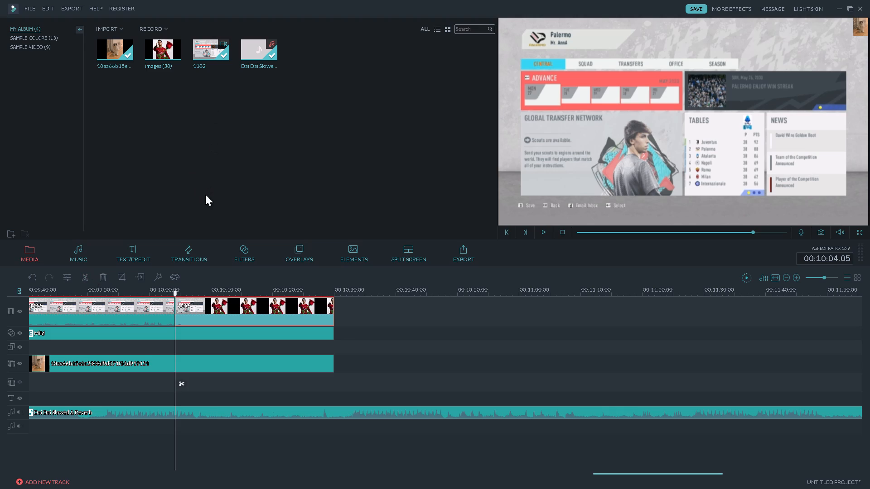
Place a Fade transition on the cut between the recording and the footballer picture, and preview it.
left_click(189, 256)
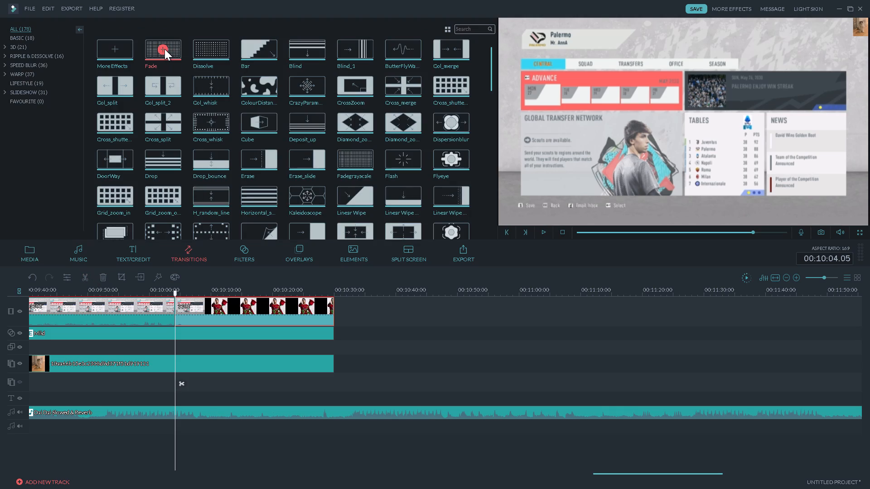
left_click(164, 49)
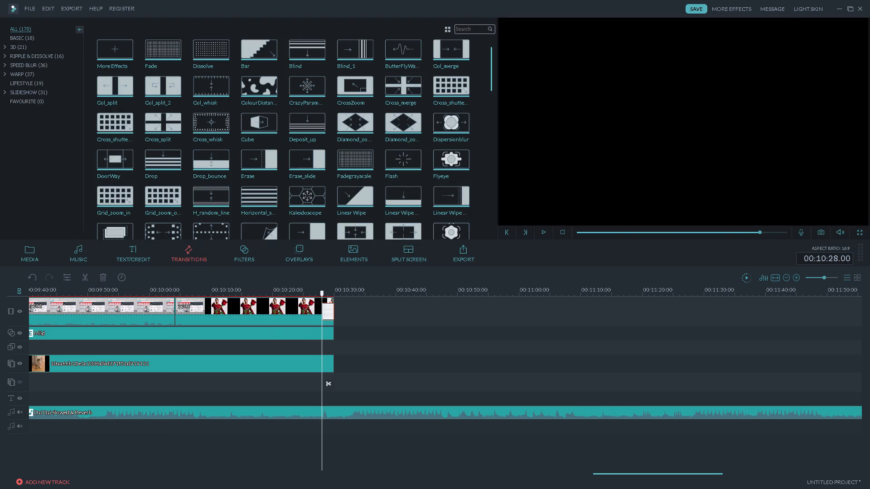
left_click_drag(327, 312, 174, 312)
left_click(151, 291)
key("space")
left_click(161, 291)
key("space")
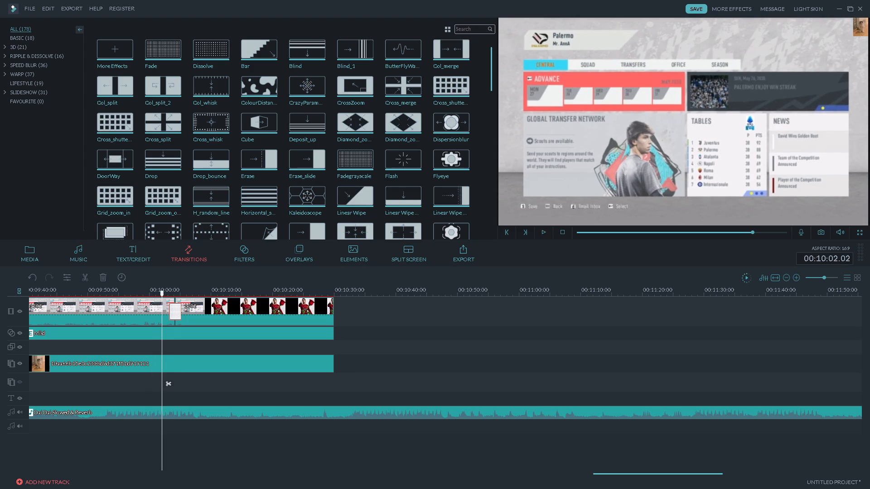
key("space")
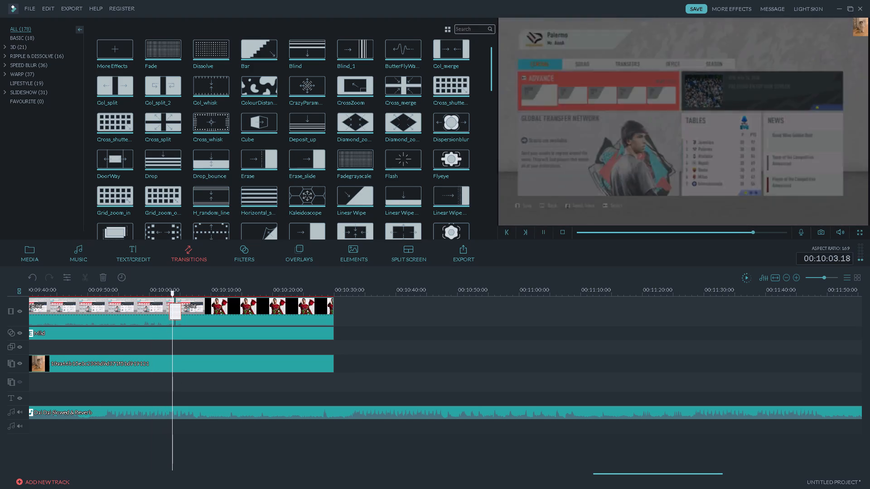
Split the background music at 00:10:04.06, in the middle of the Fade transition.
key("space")
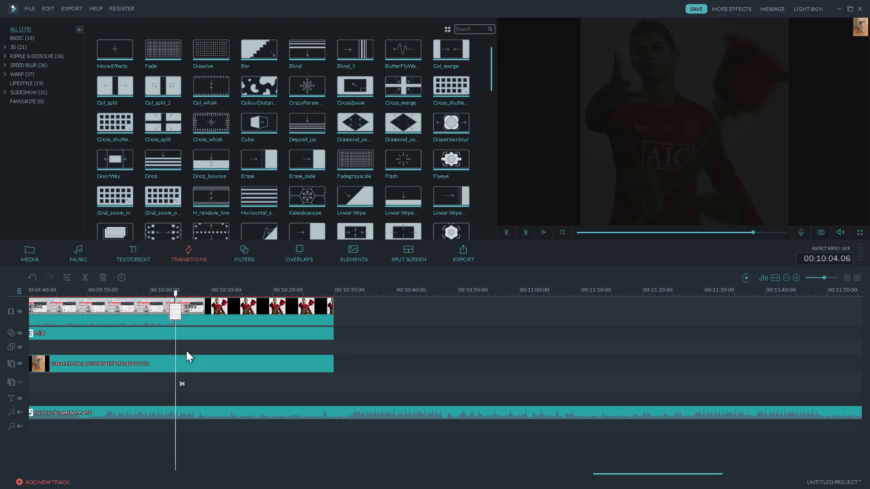
left_click(192, 407)
left_click(87, 277)
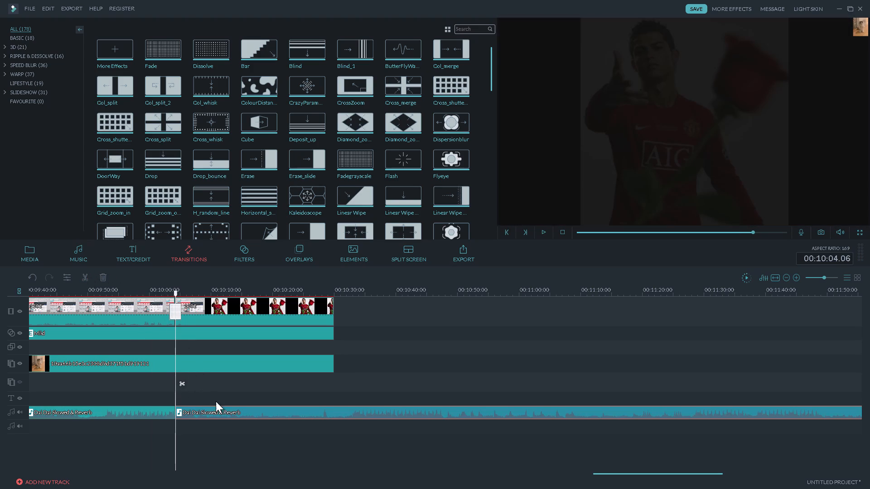
Raise the volume of the music segment after the cut to 28.
double_click(219, 411)
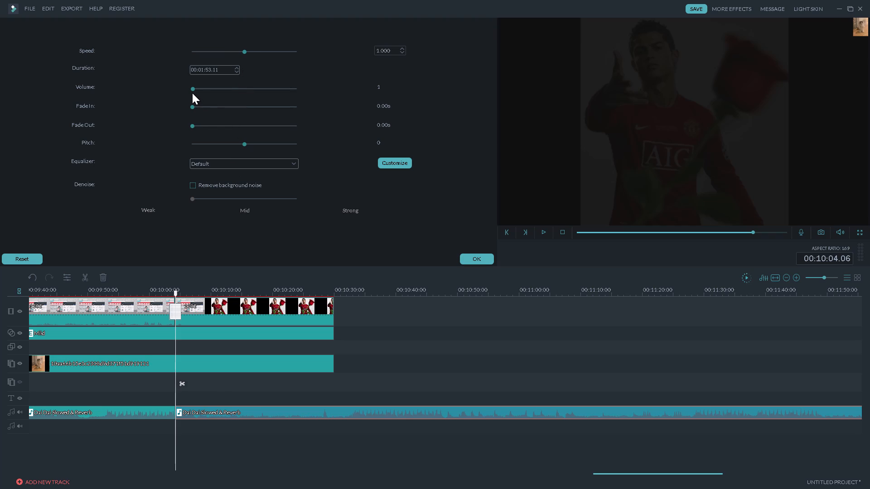
left_click_drag(193, 91, 207, 90)
Listen for the right musical starting point and split the louder music segment at 00:10:27.18.
key("space")
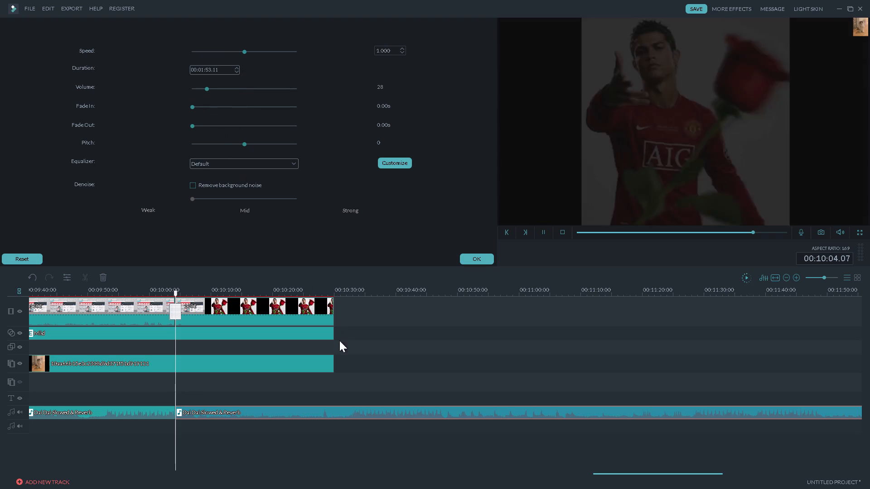
left_click(344, 290)
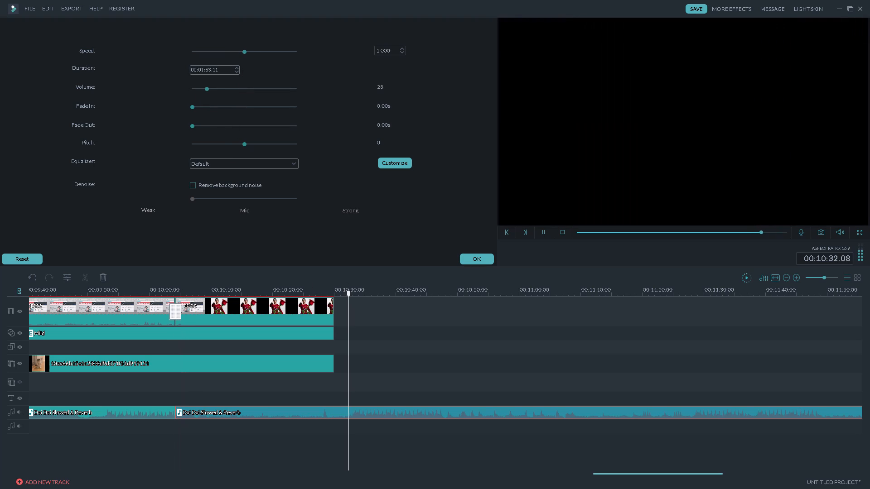
left_click(319, 290)
left_click(312, 293)
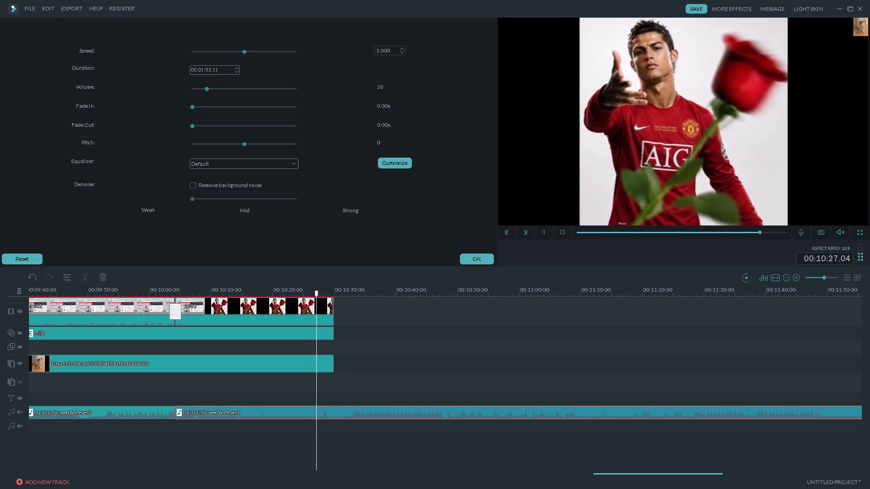
key("space")
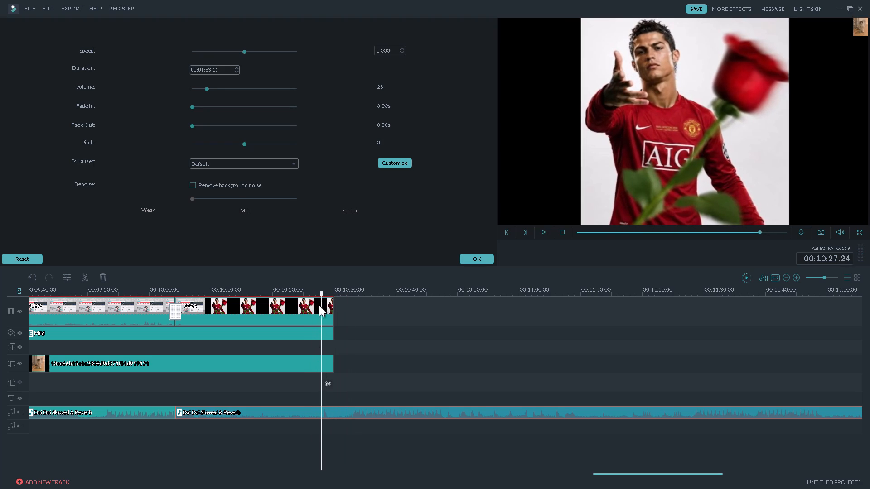
left_click(320, 293)
key("space")
left_click(320, 293)
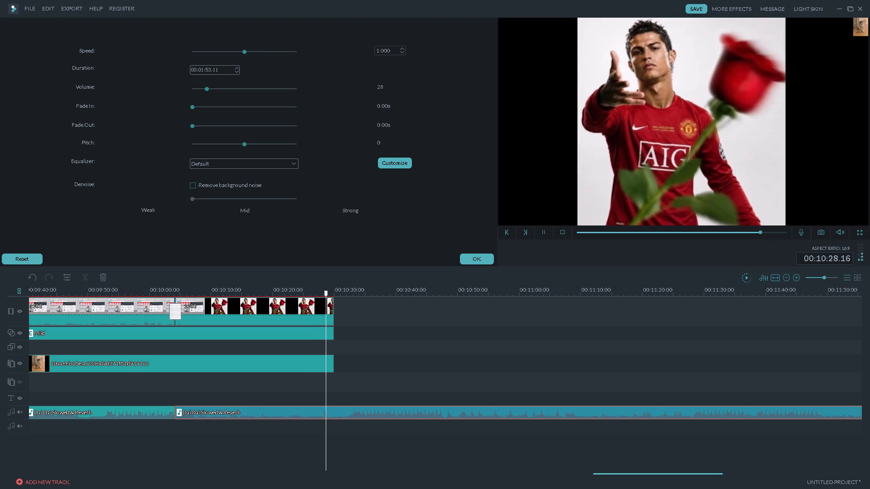
left_click(320, 293)
key("space")
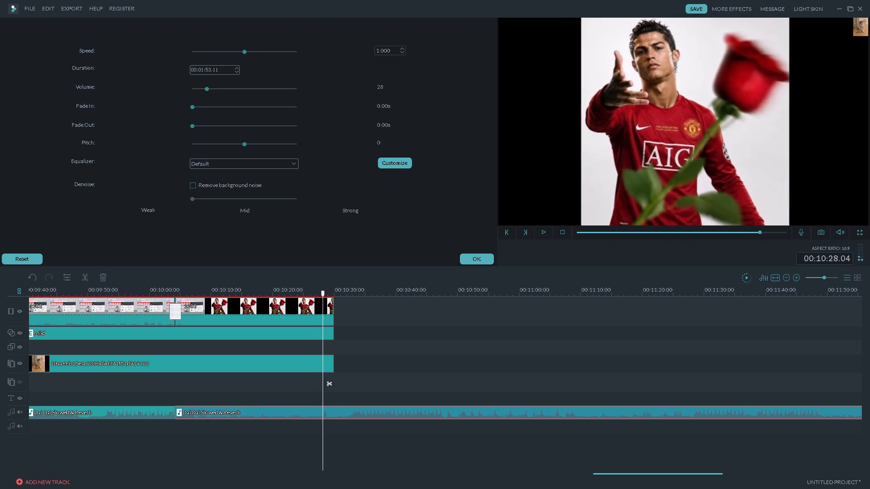
left_click(320, 293)
key("space")
left_click(320, 293)
key("space")
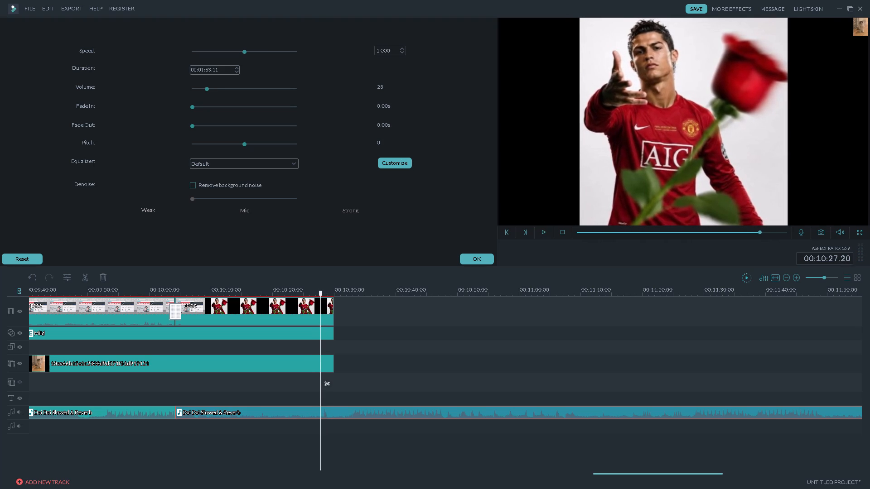
left_click(320, 293)
key("space")
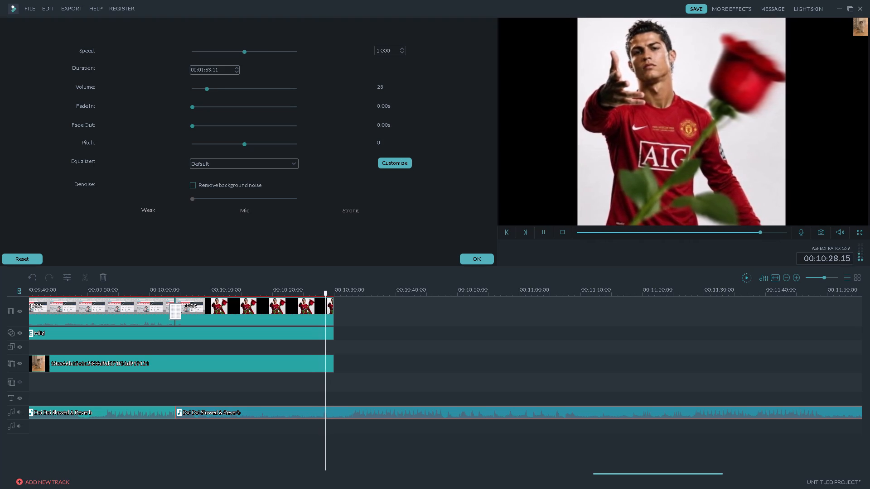
key("space")
left_click(320, 293)
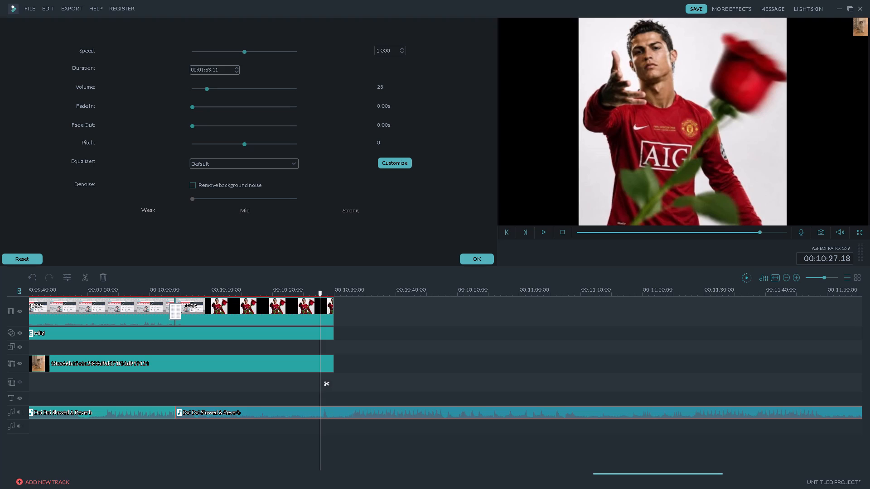
left_click(84, 278)
Delete the music between 00:10:04.06 and 00:10:27.18 and move the remaining segment back against the quiet music.
left_click(238, 416)
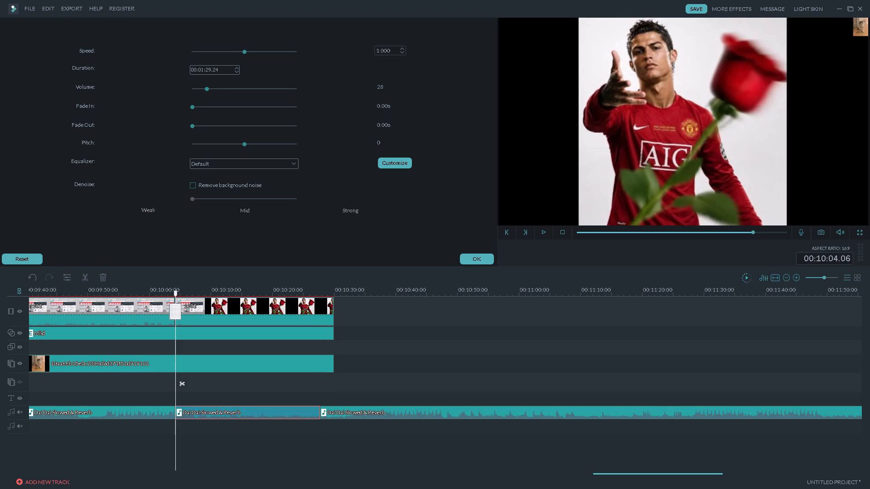
key("Delete")
left_click_drag(334, 413, 193, 415)
Play the ending from just before the music change to judge the join and listen for a suitable stopping point.
left_click(157, 292)
key("space")
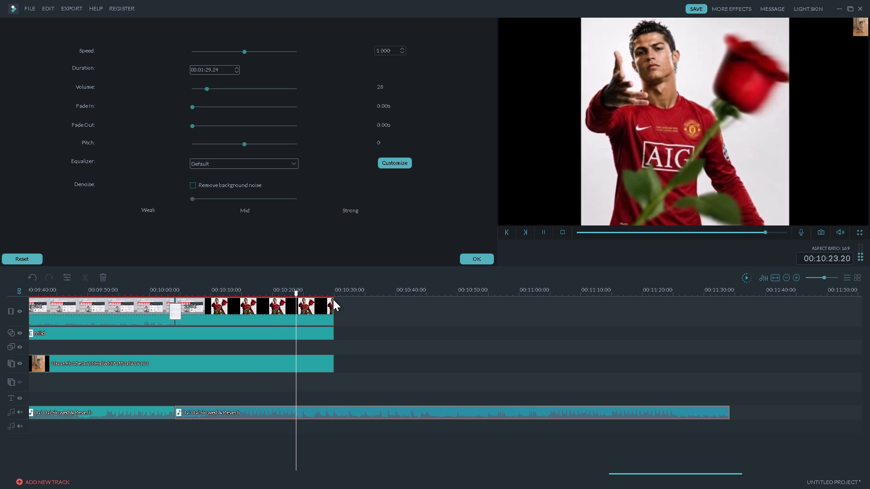
key("space")
key("space")
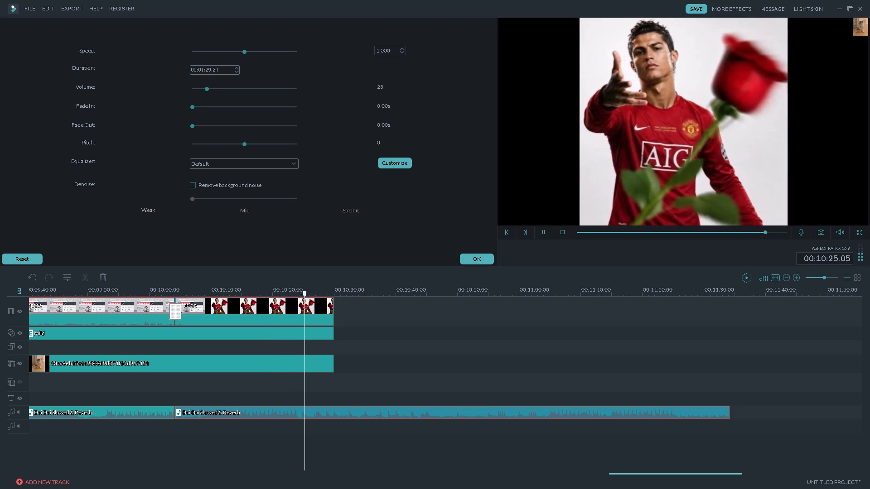
left_click(285, 291)
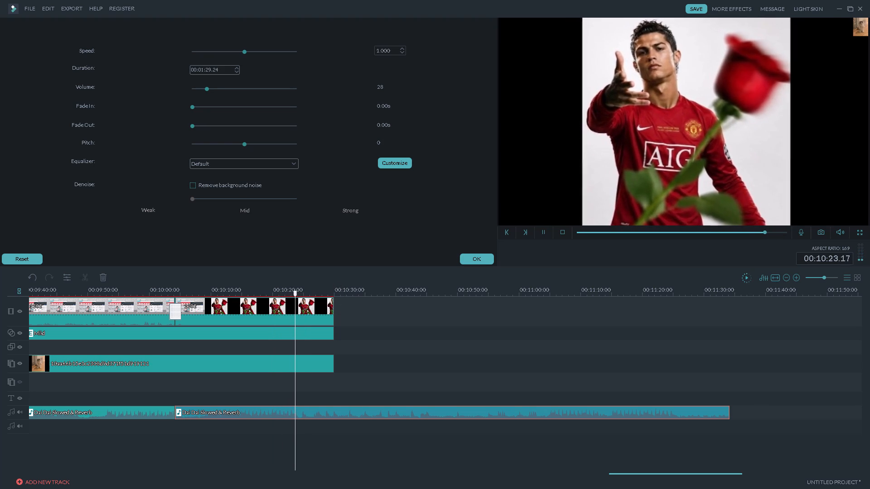
key("space")
key("space")
key("space")
key("space")
key("space")
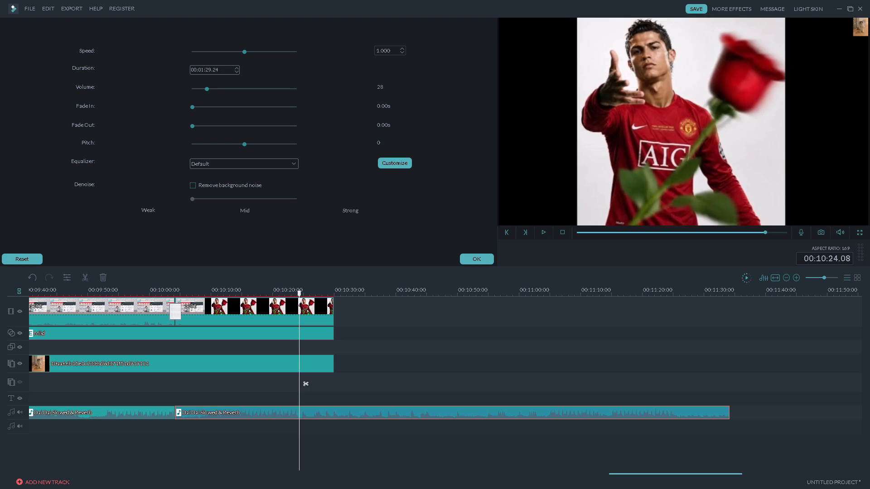
Pinpoint the end of the musical phrase, split the louder music at 00:10:24.03 and delete everything after it.
left_click(297, 293)
double_click(297, 293)
left_click(295, 293)
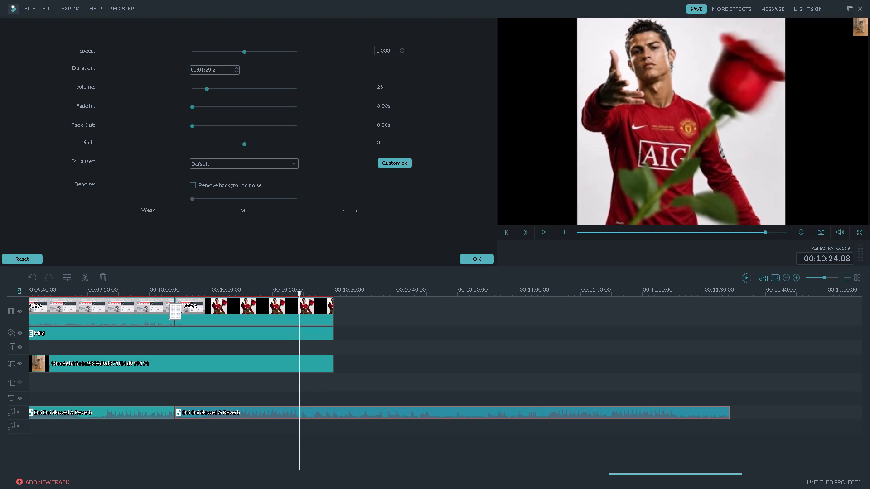
left_click(295, 293)
key("space")
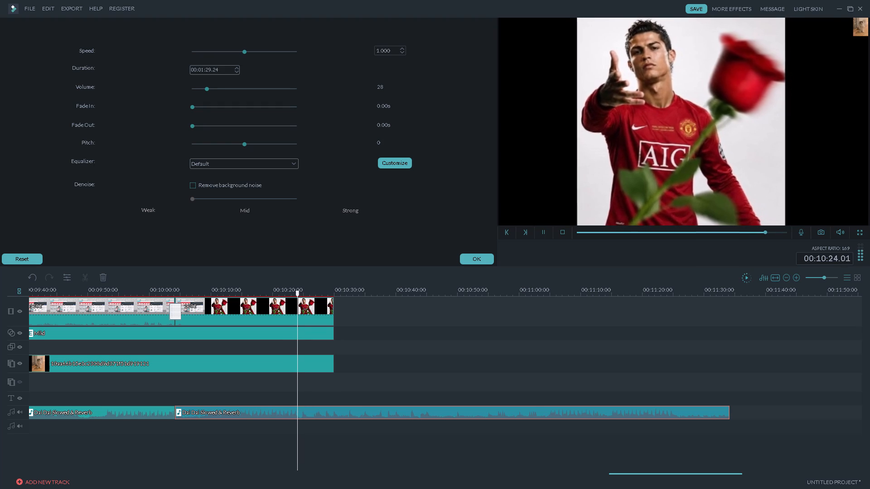
key("space")
left_click(295, 293)
key("space")
key("space")
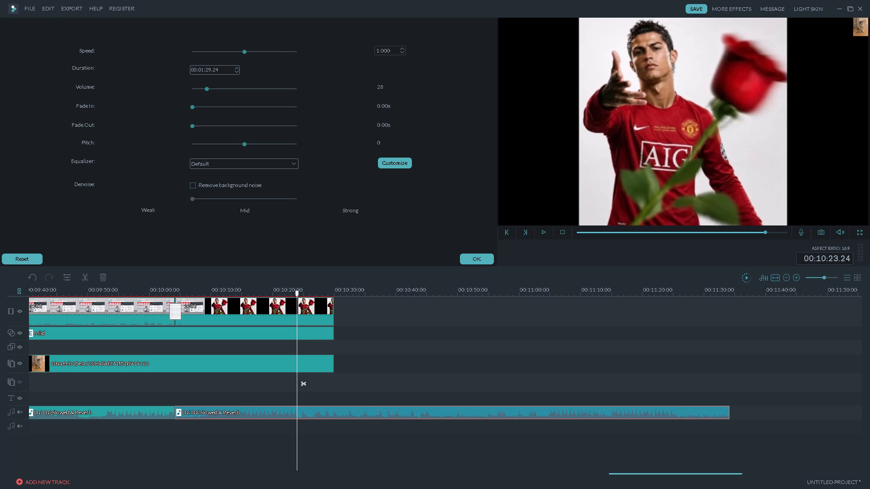
key("space")
key("space")
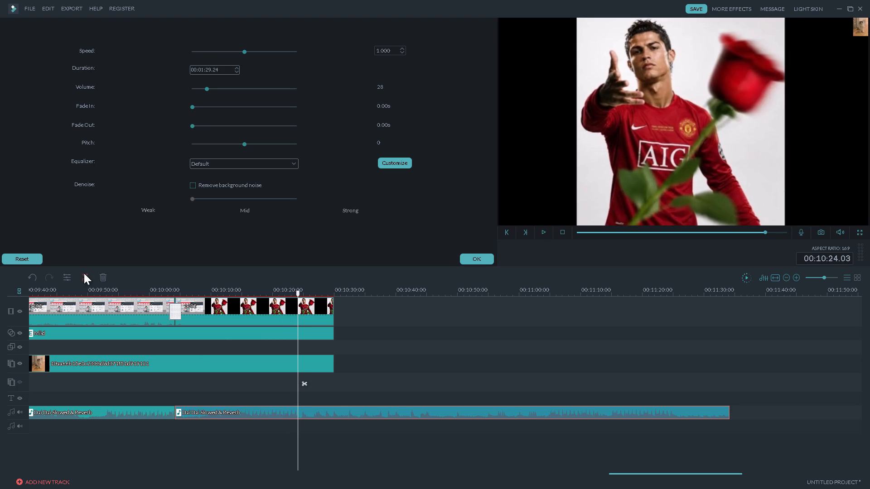
left_click(84, 276)
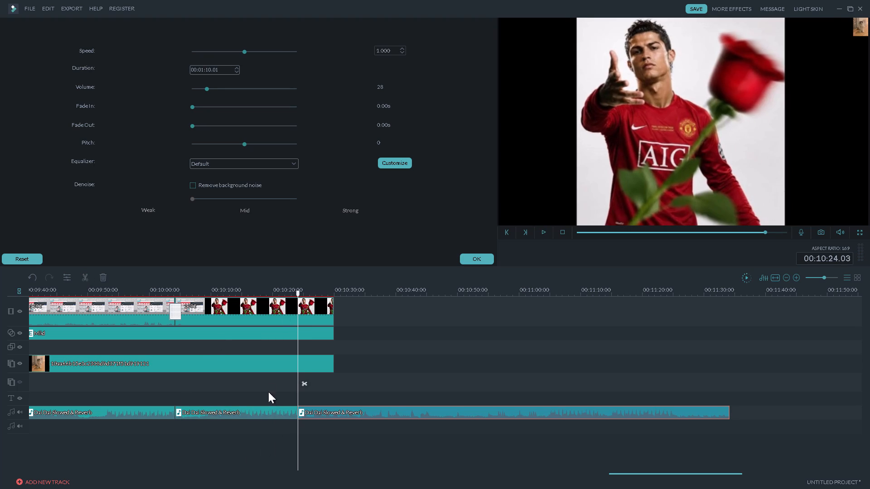
key("ctrl+z")
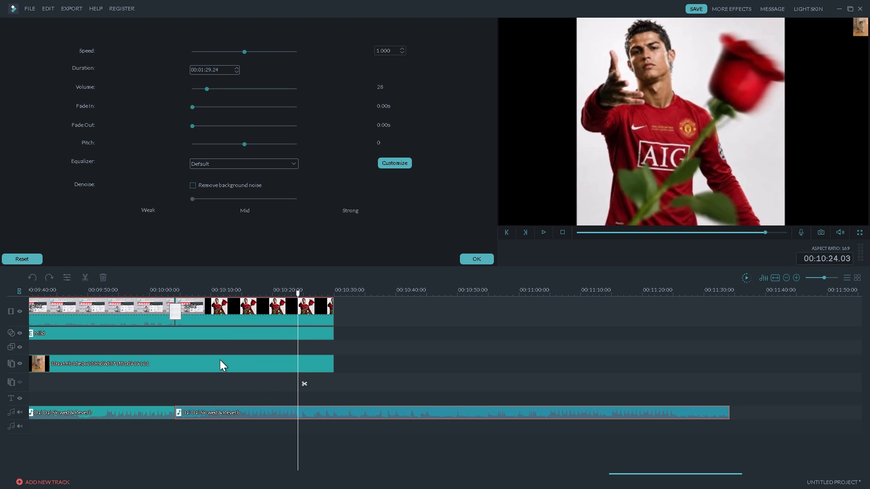
left_click(82, 277)
key("Delete")
Give the louder music segment a 3.56 s fade-out and listen to its ending.
double_click(271, 414)
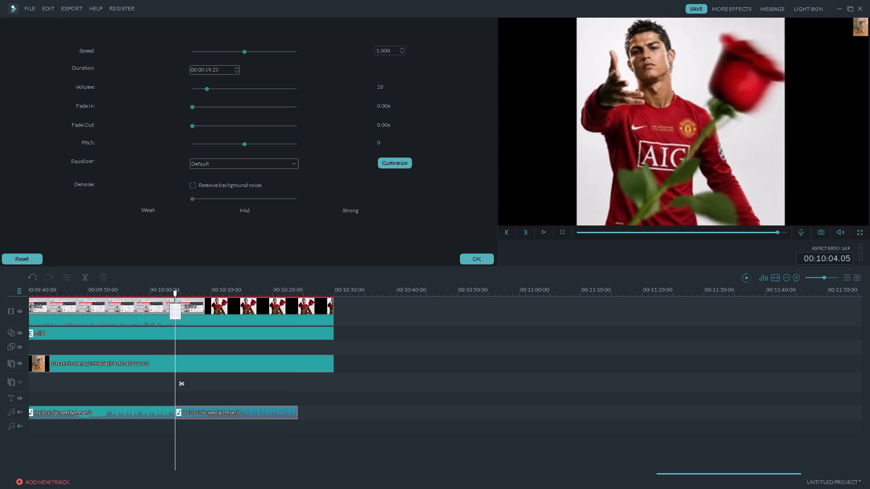
left_click_drag(192, 127, 219, 125)
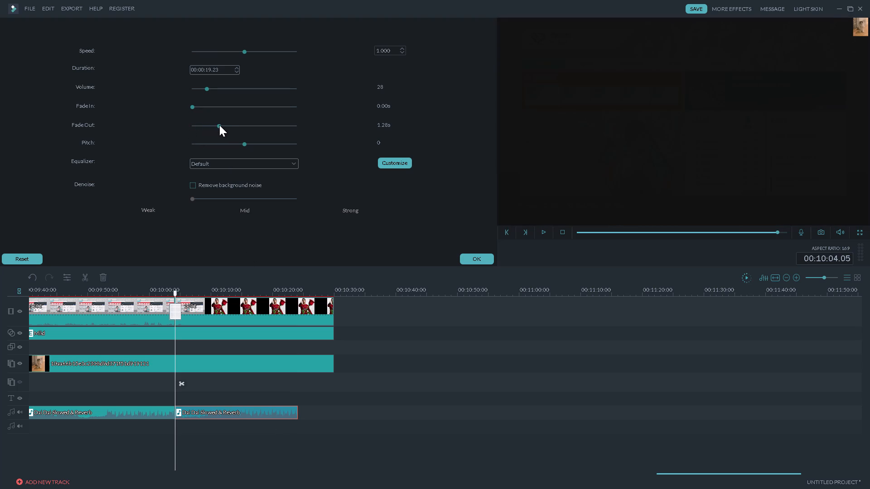
left_click_drag(219, 125, 266, 121)
left_click(271, 294)
key("space")
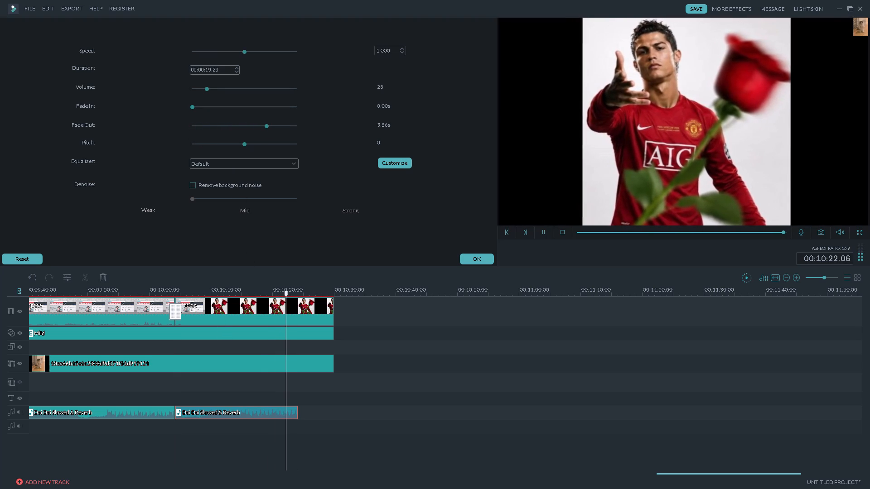
key("space")
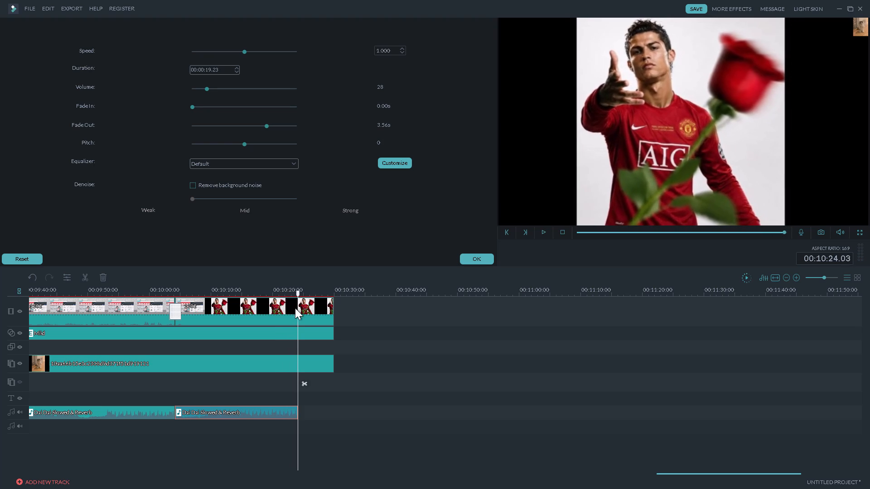
Split the footballer ending, Mild filter and cat overlay at 00:10:24.03, where the music ends, and delete the excess after it.
left_click(298, 294)
left_click_drag(319, 386, 312, 304)
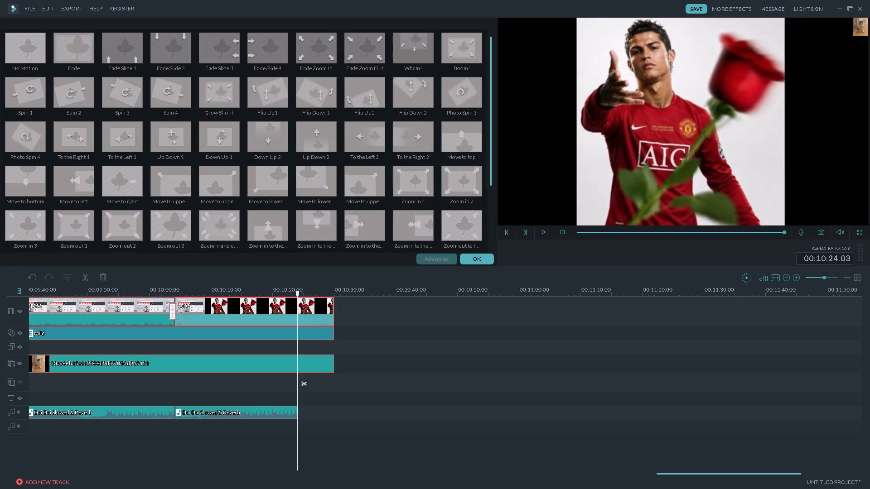
left_click(87, 281)
key("Delete")
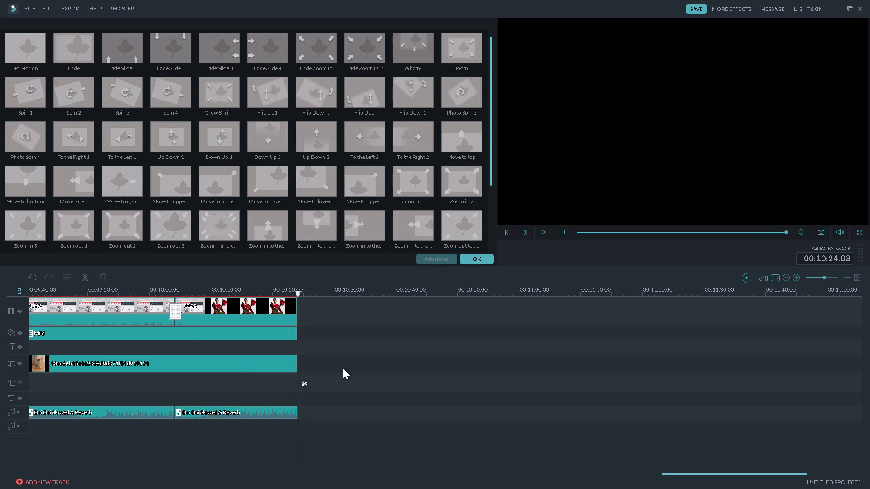
left_click(285, 293)
key("space")
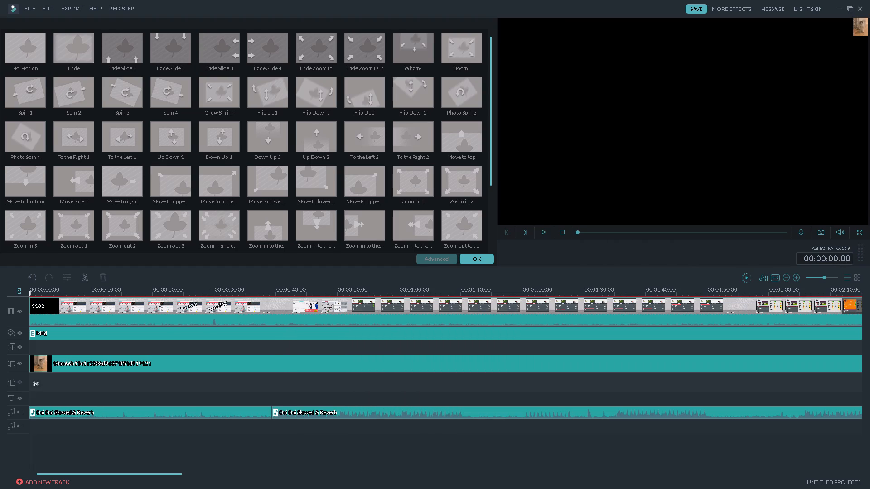
Add a Fade transition at the very end of the footballer ending and play it back.
left_click_drag(771, 233, 778, 233)
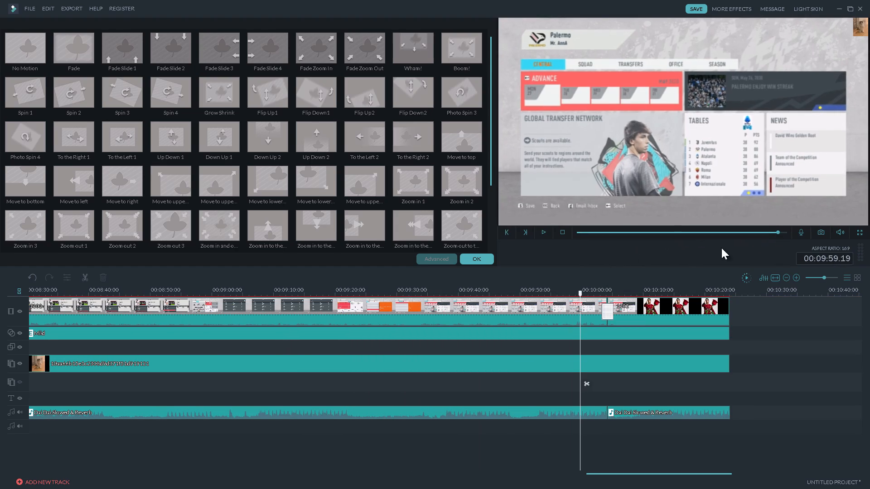
left_click(467, 255)
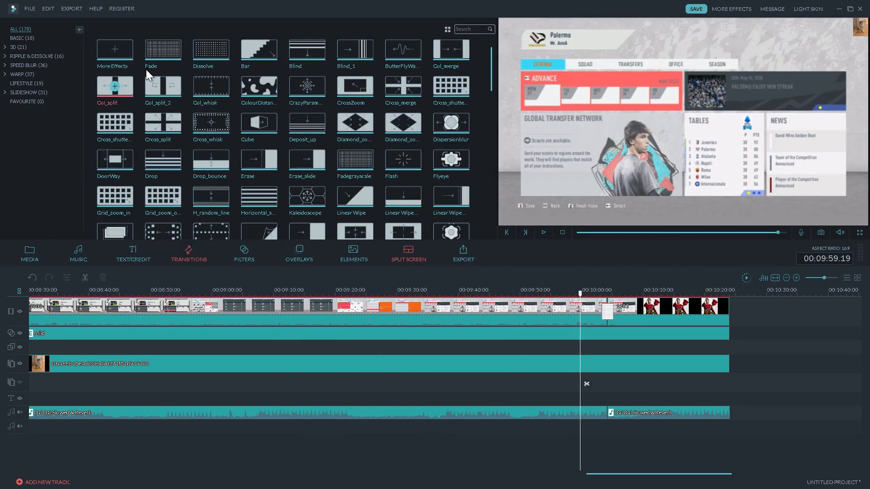
left_click_drag(174, 47, 710, 310)
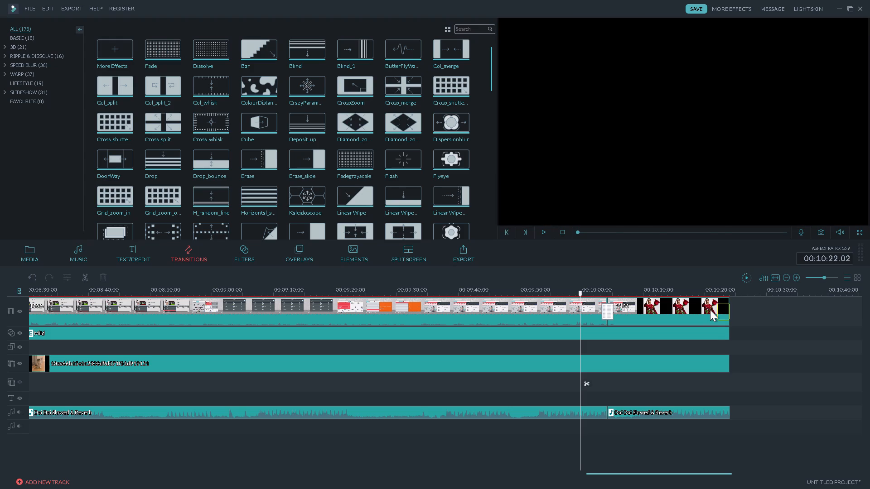
left_click(714, 295)
left_click(710, 295)
key("space")
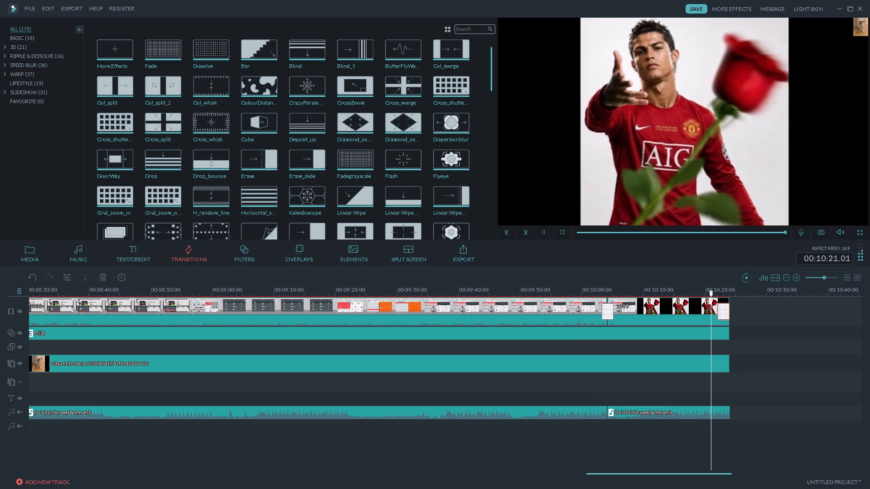
key("space")
key("space")
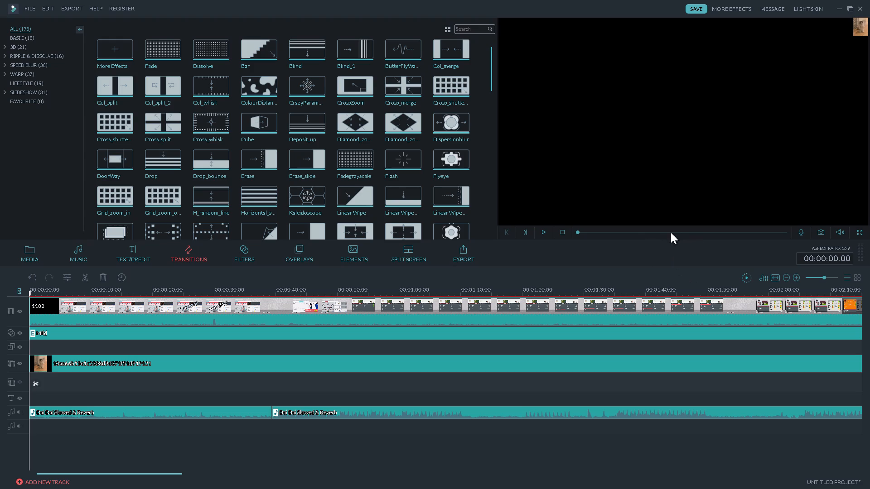
key("space")
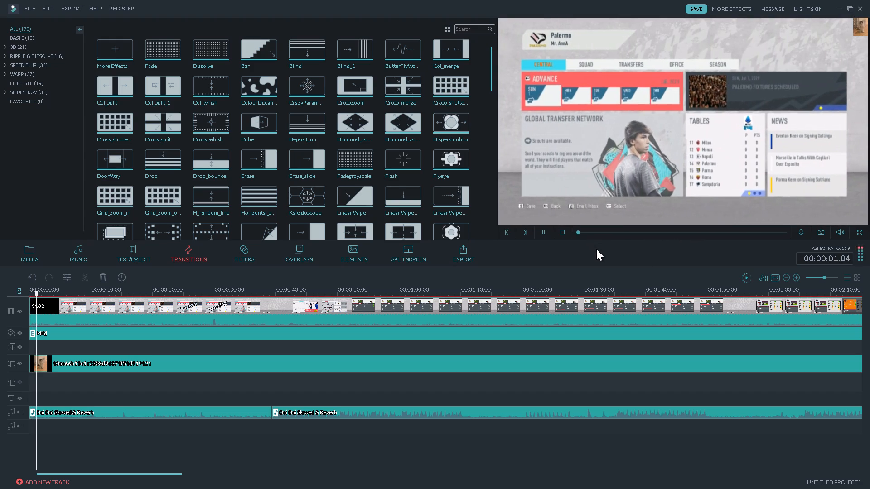
key("space")
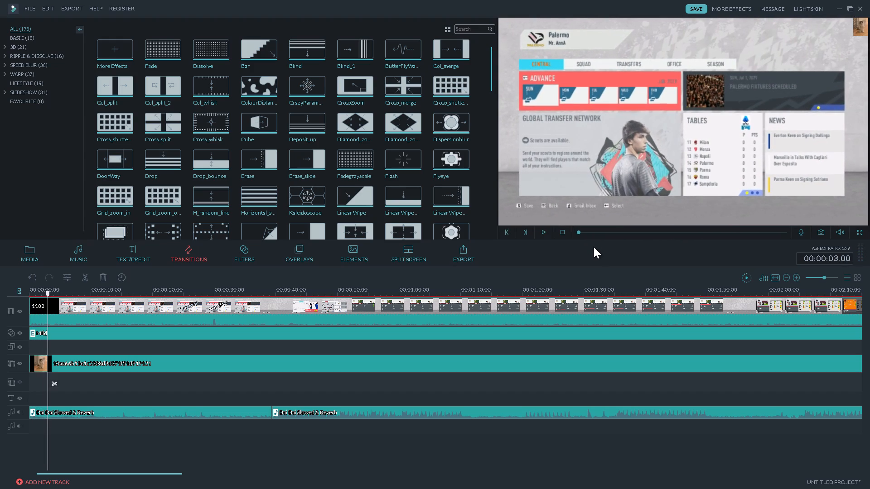
Save the project as VE Project 24 in the Projects folder.
key("ctrl+s")
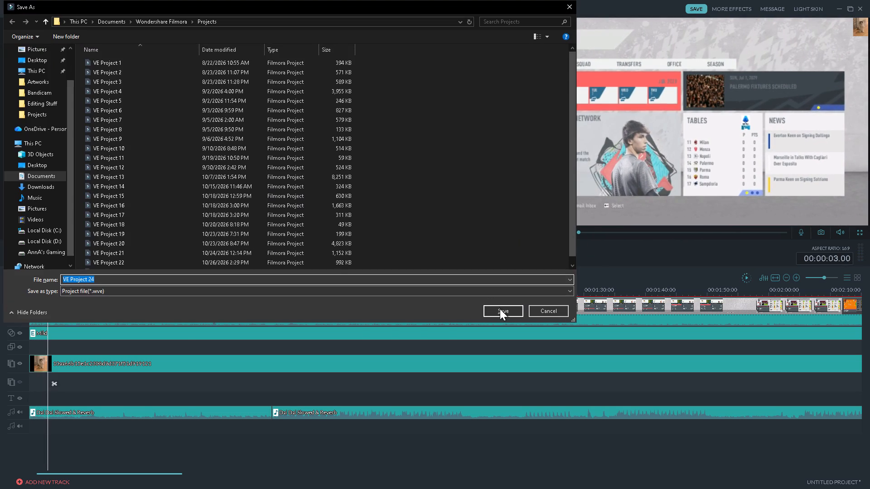
left_click(499, 312)
Play the edited video from near the start and spot-check several later sections for picture and music.
key("space")
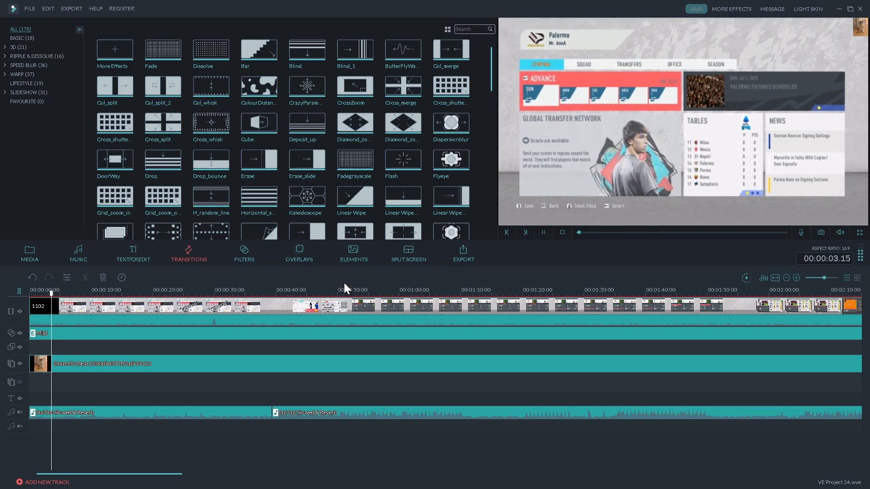
left_click(260, 293)
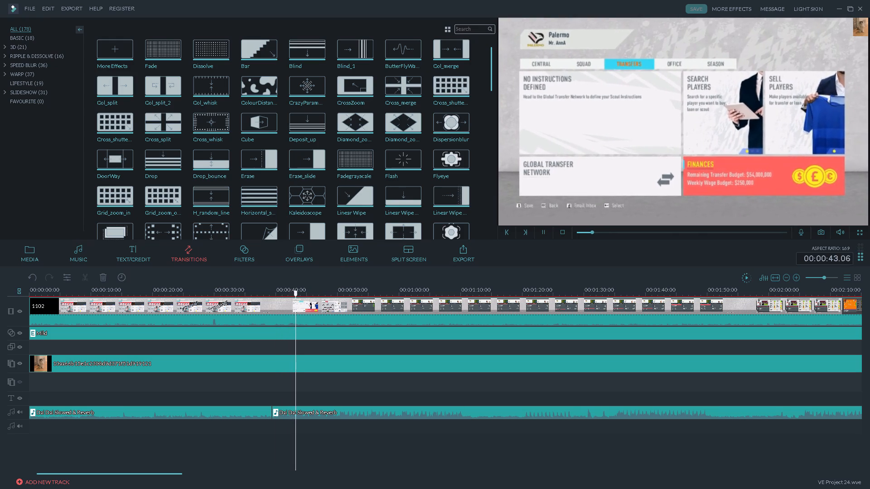
left_click(855, 291)
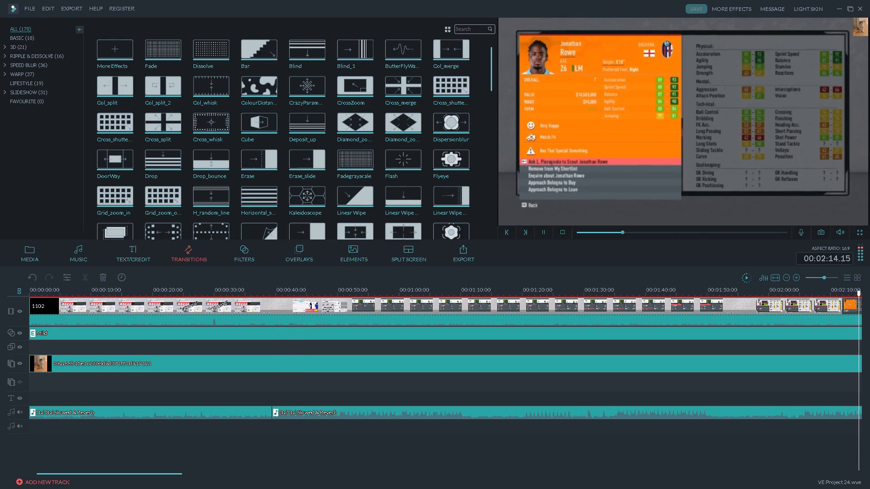
left_click(855, 291)
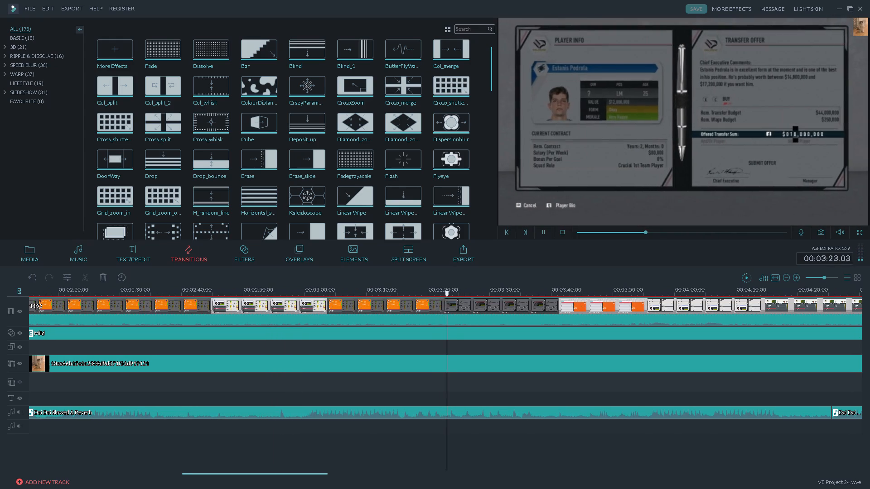
left_click(819, 292)
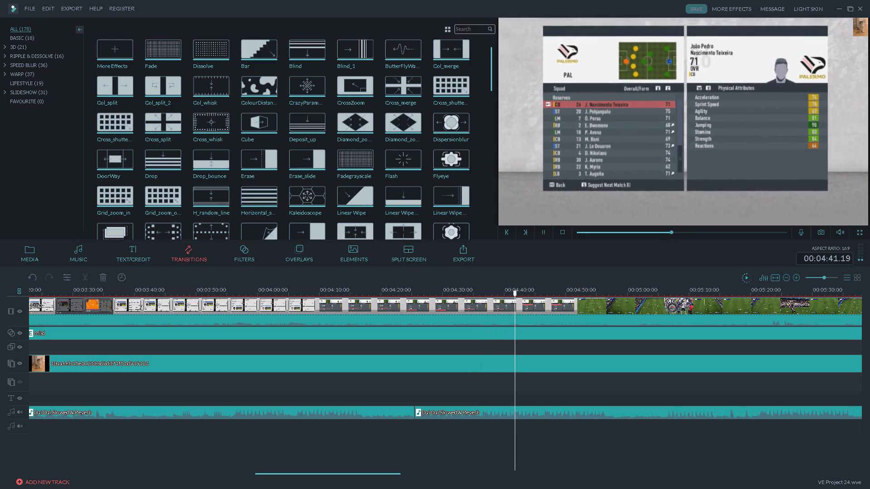
Split the 1102 video at 00:04:48.06, where the match gameplay begins after the squad screen.
left_click(24, 248)
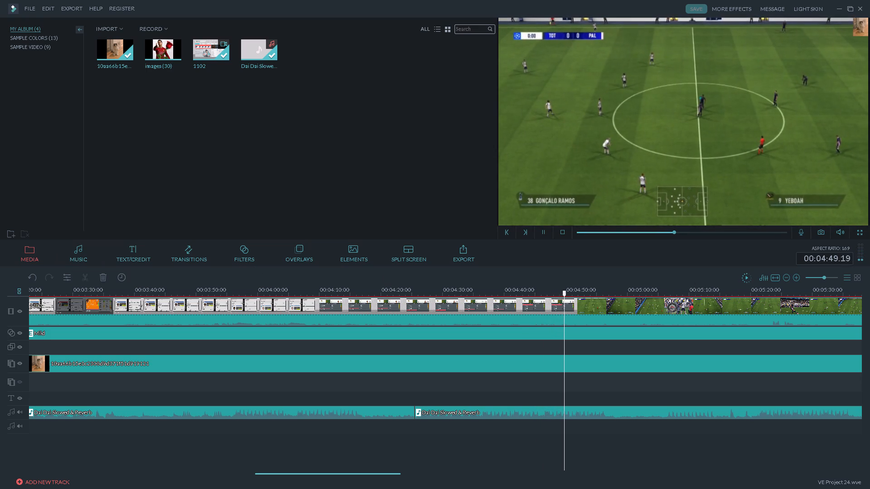
left_click(551, 292)
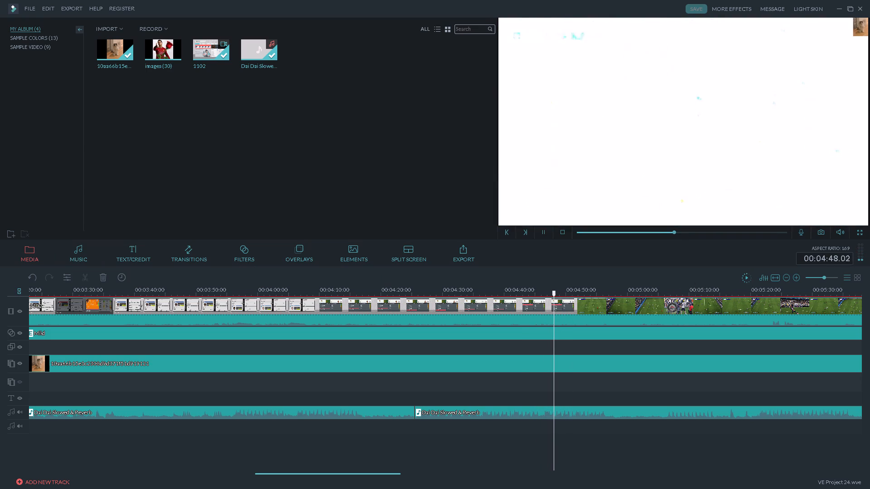
key("space")
left_click(547, 292)
key("space")
key("space")
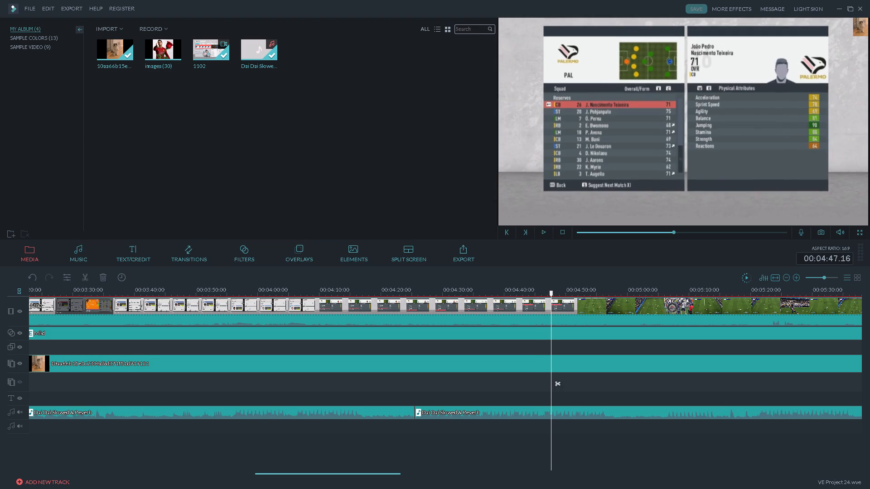
key("space")
key("space")
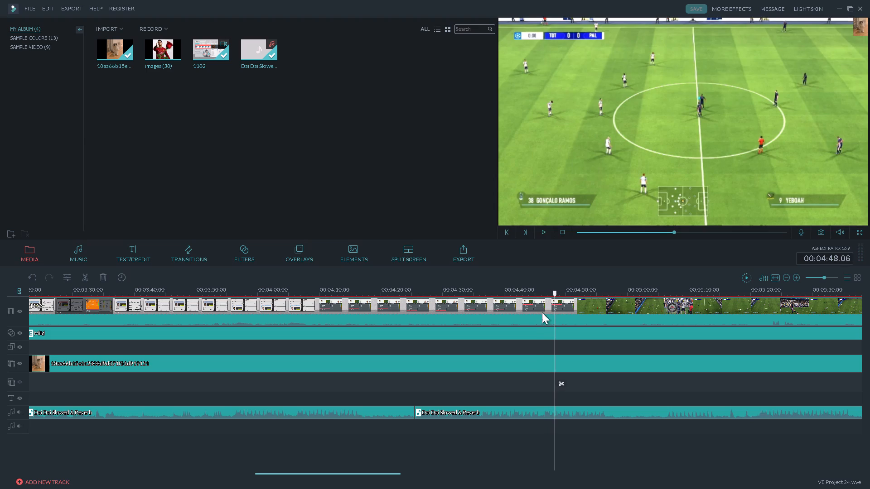
left_click(300, 318)
left_click(83, 280)
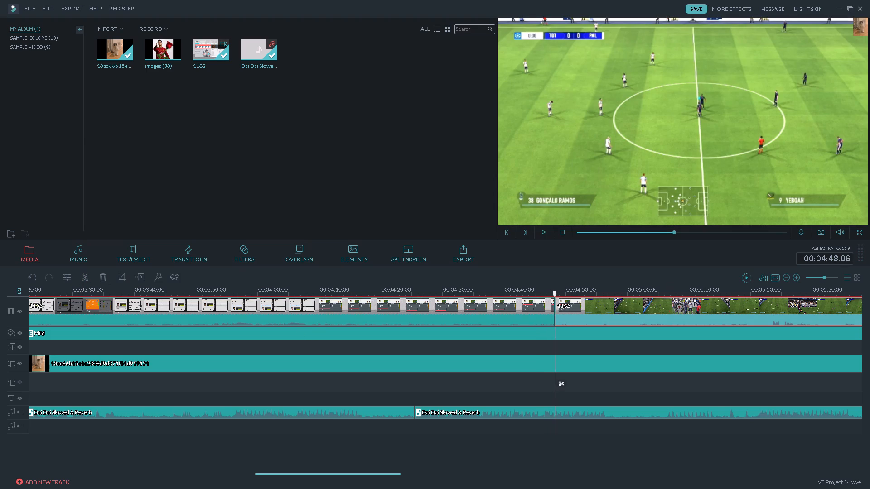
Find the end of the match gameplay and split the 1102 video at 00:06:17.21, just before the contract offer screens.
double_click(854, 294)
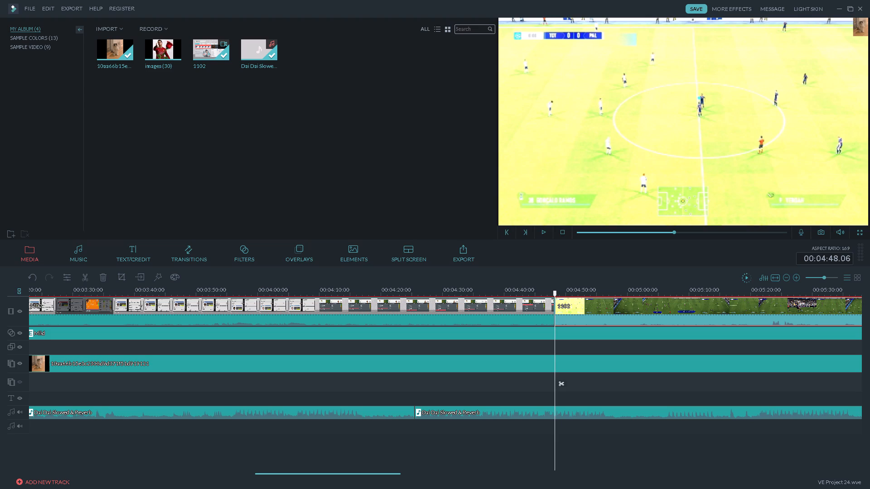
left_click(854, 292)
left_click_drag(854, 292, 866, 292)
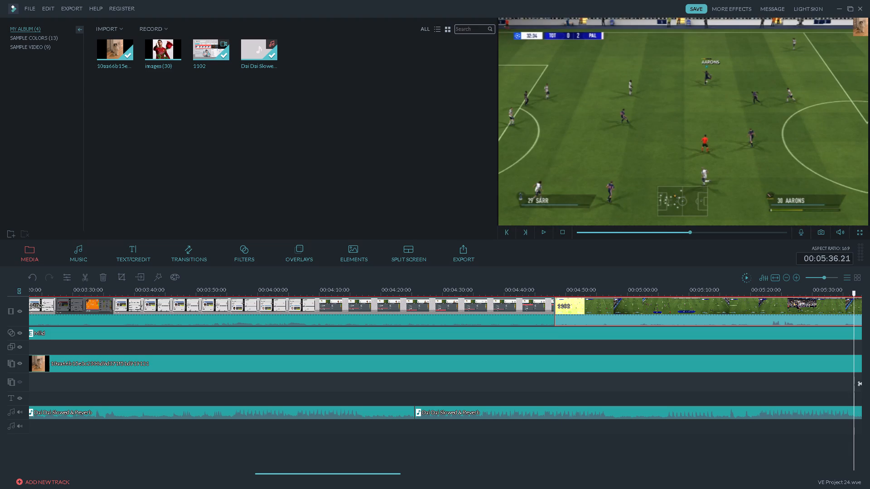
left_click_drag(854, 295, 864, 294)
left_click_drag(691, 232, 708, 234)
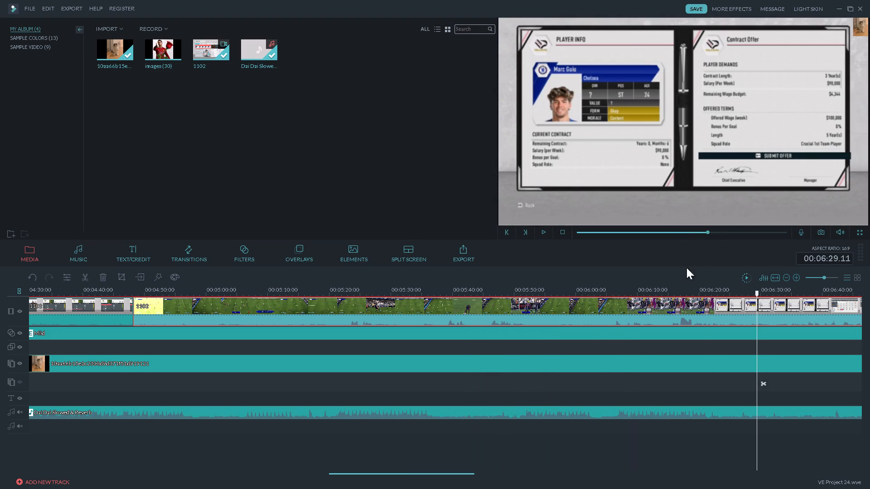
left_click(660, 292)
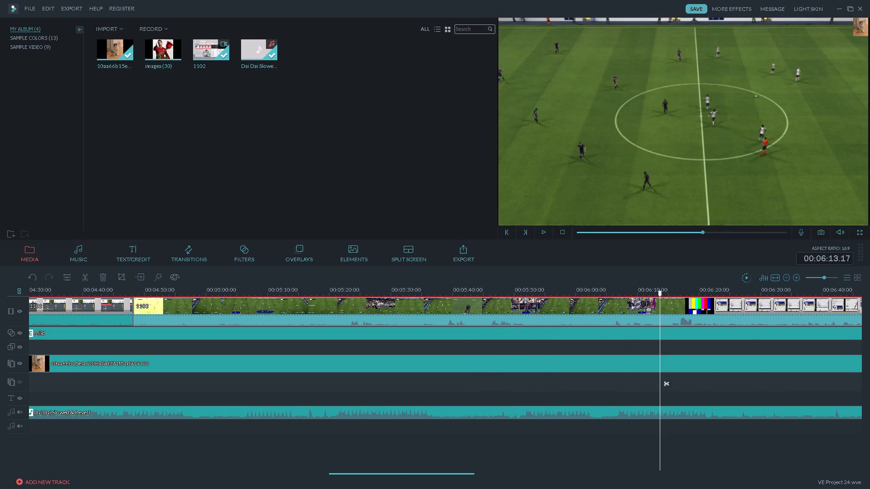
left_click(636, 293)
left_click(673, 293)
key("space")
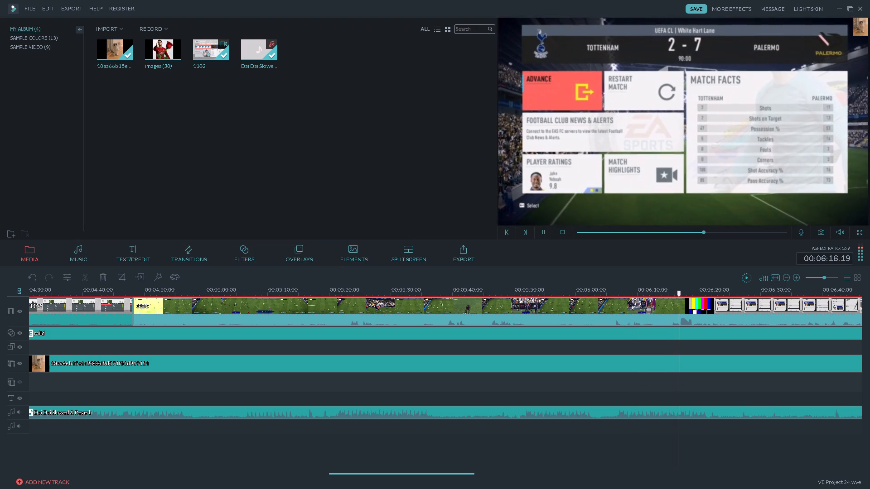
key("space")
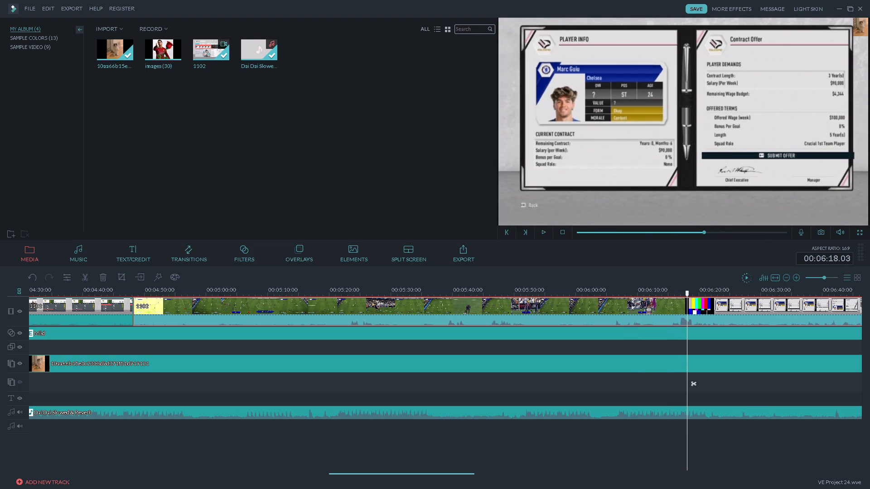
left_click(680, 292)
key("space")
key("space")
key("space")
key("space")
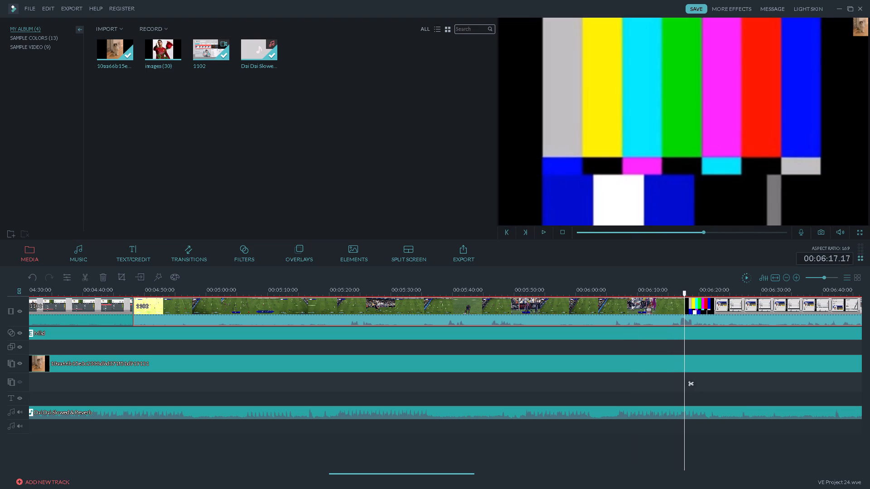
key("space")
key("space")
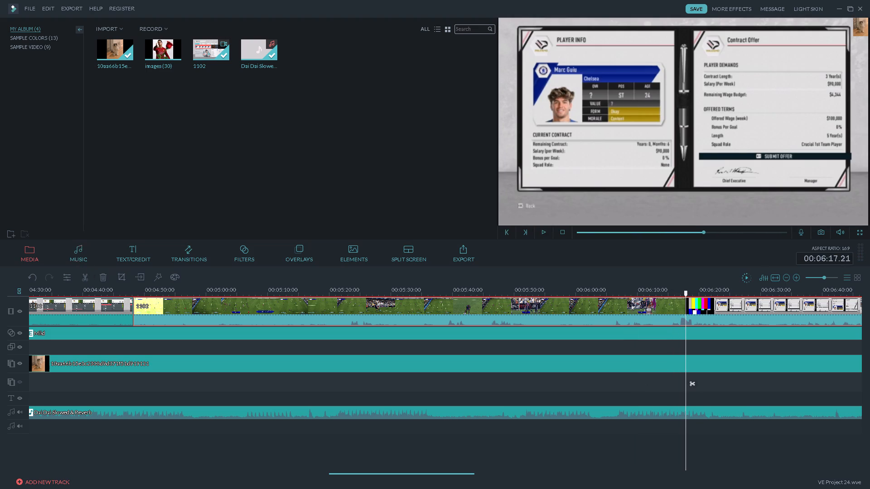
left_click(83, 276)
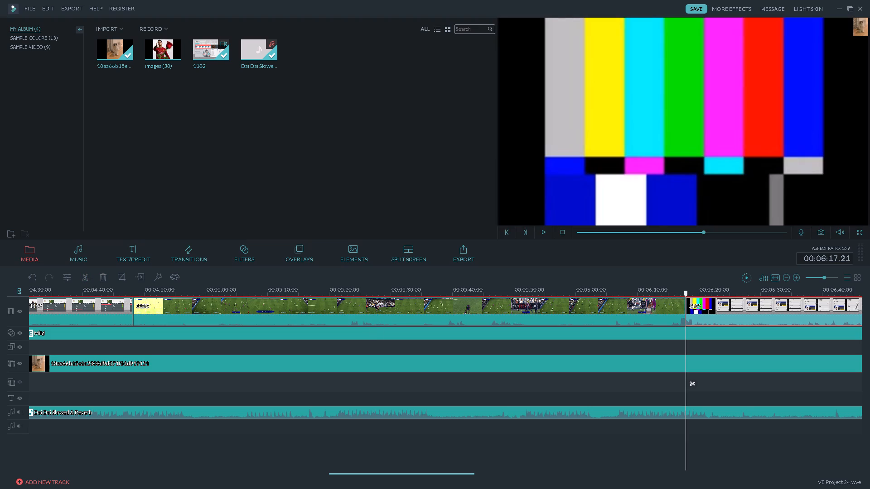
Split the Mild filter at 00:04:48.06, trim its second part to start at 00:06:17.21, and play back the unfiltered match start.
left_click(134, 292)
left_click(134, 292)
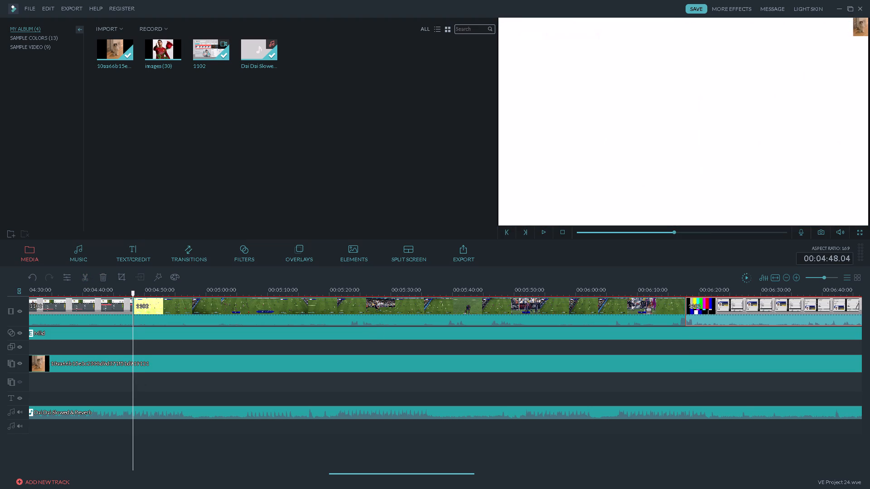
left_click(134, 327)
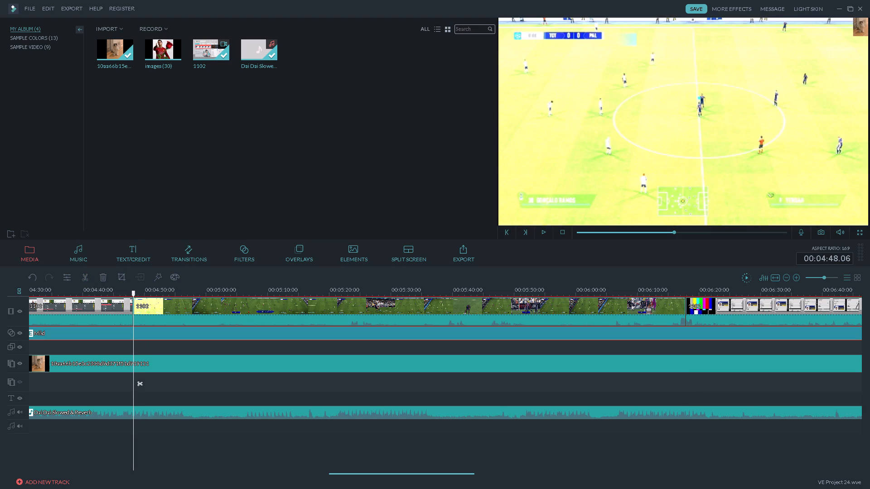
left_click(85, 276)
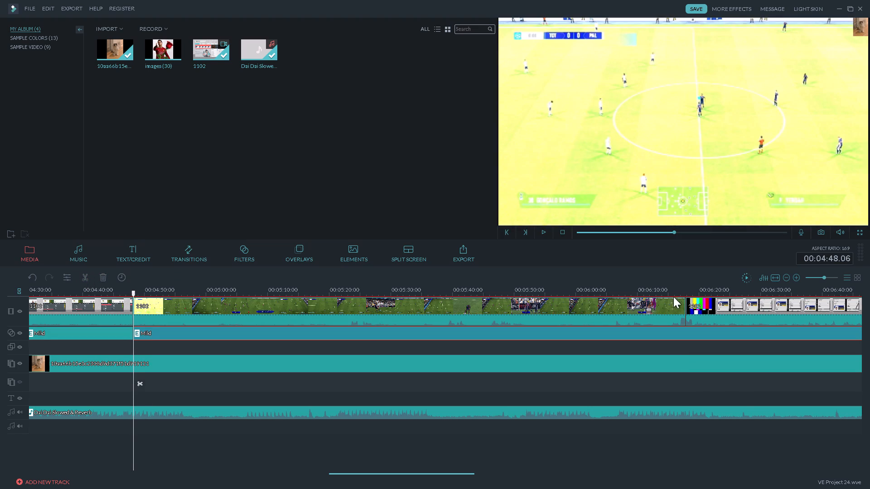
left_click_drag(134, 331, 270, 333)
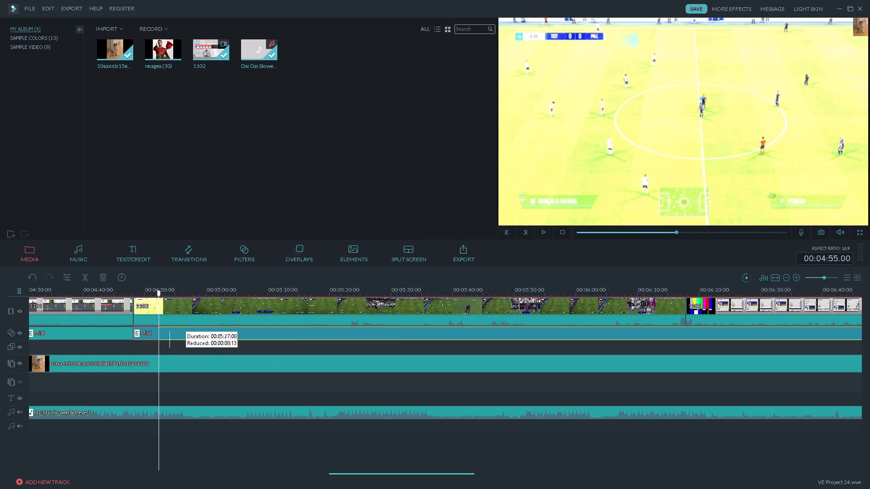
left_click_drag(270, 333, 683, 335)
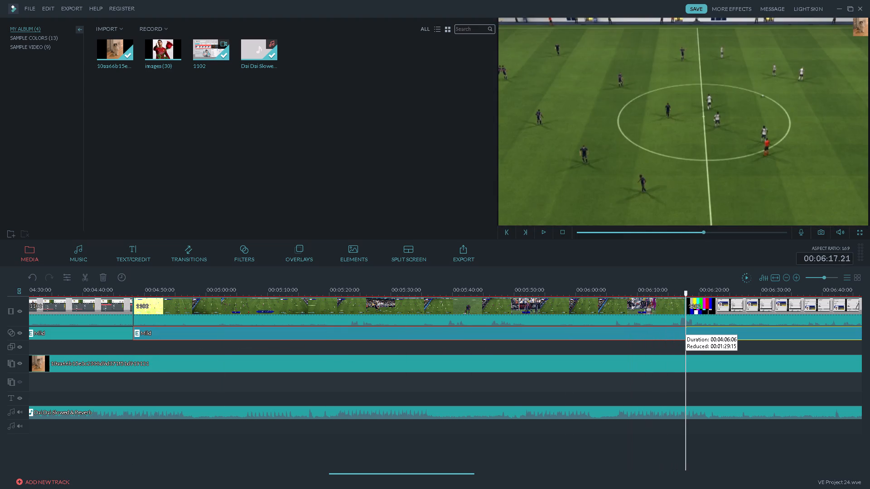
left_click_drag(683, 335, 683, 334)
left_click(121, 293)
key("space")
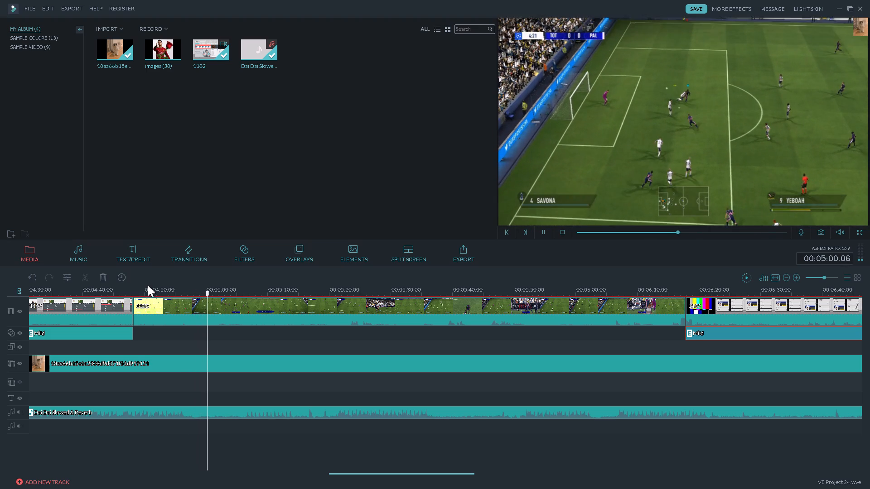
key("space")
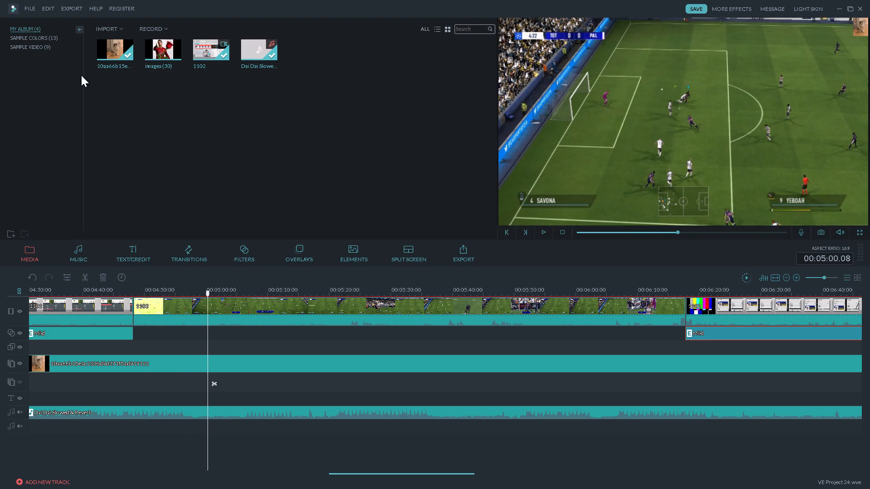
Import the audio files falling-whistle-comical, shooooot, goofy-ah-run and fortinaity babaji from Downloads into the album.
left_click(111, 26)
left_click(117, 36)
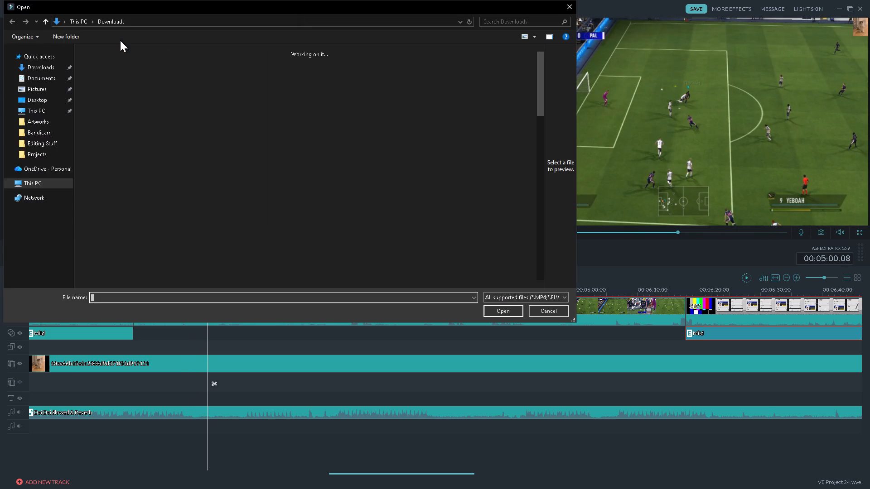
left_click(537, 295)
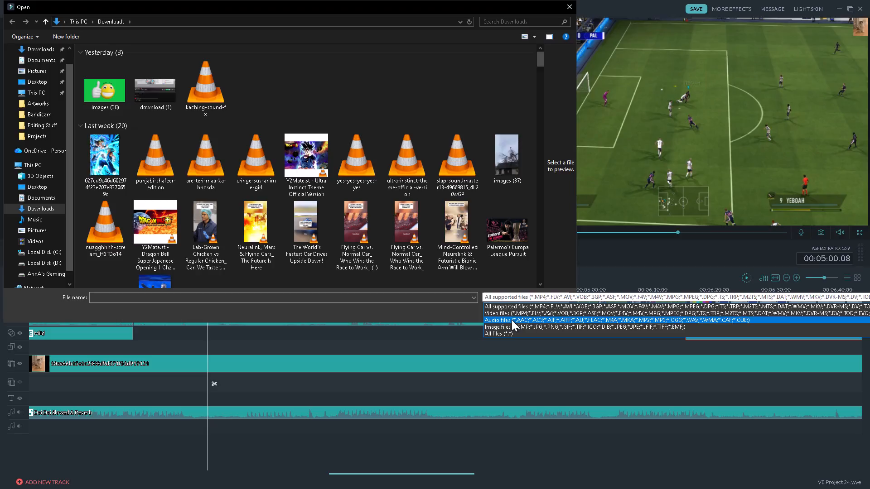
left_click(505, 321)
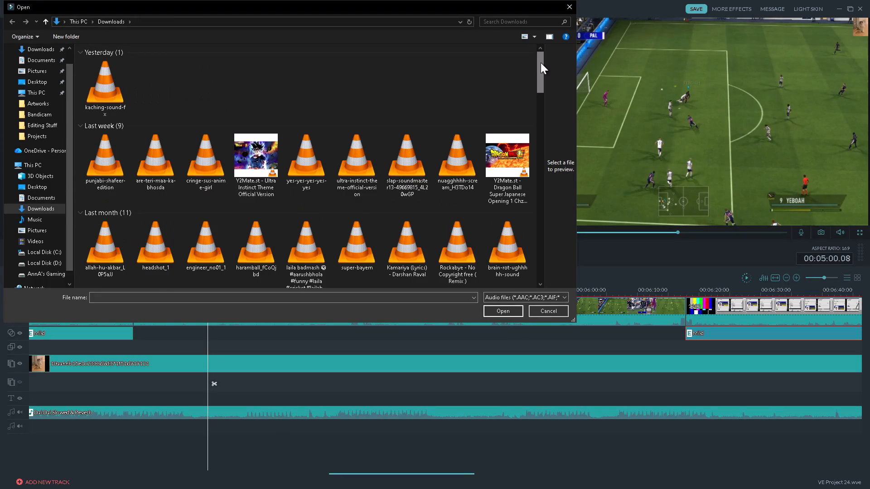
left_click_drag(541, 62, 541, 175)
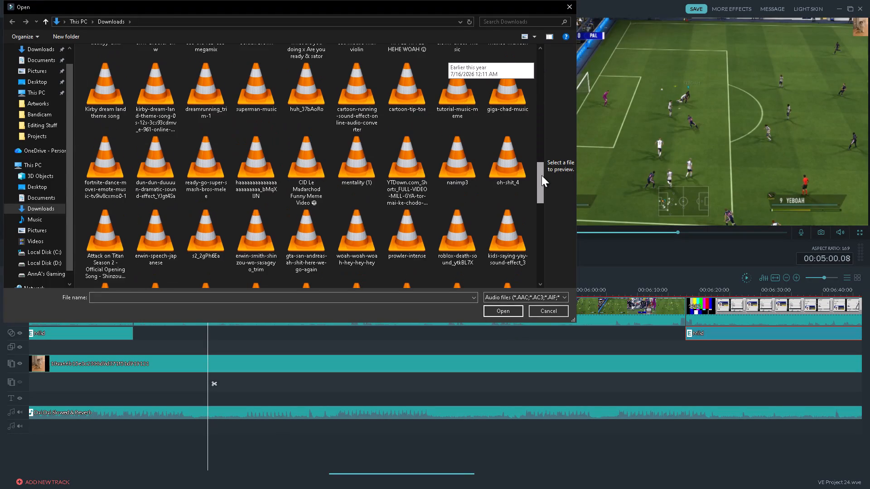
left_click_drag(541, 175, 542, 197)
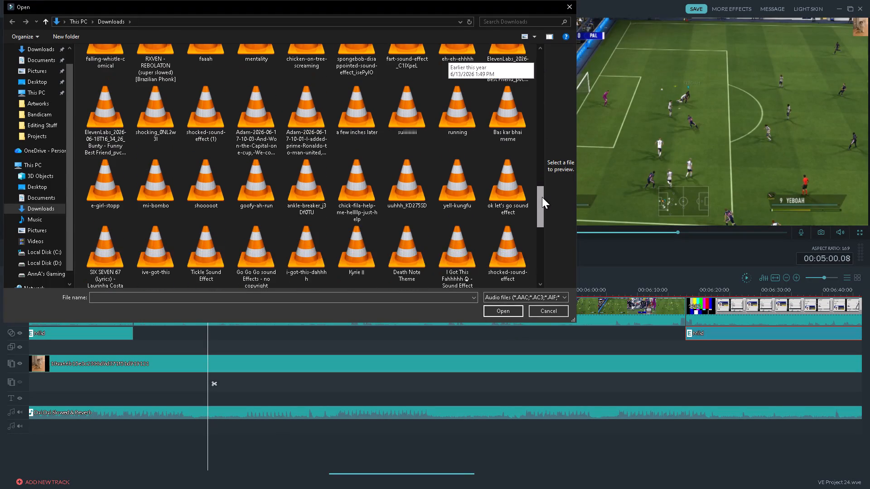
left_click_drag(542, 197, 546, 186)
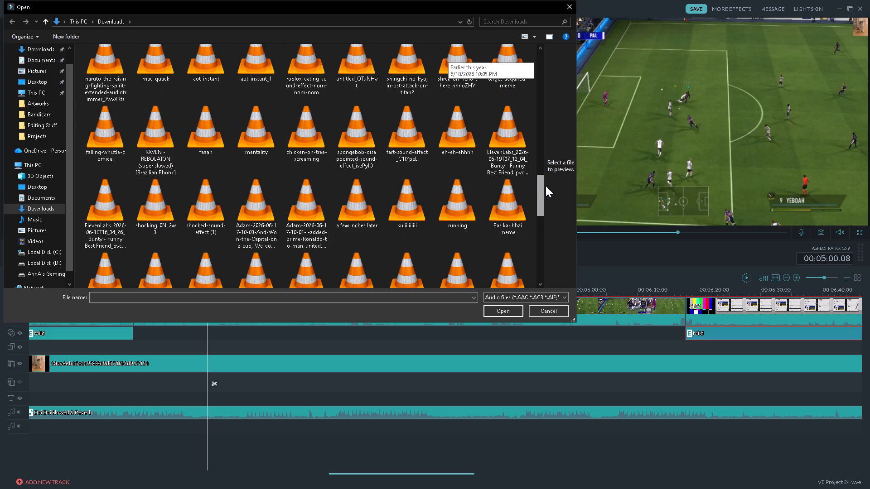
left_click_drag(546, 186, 546, 192)
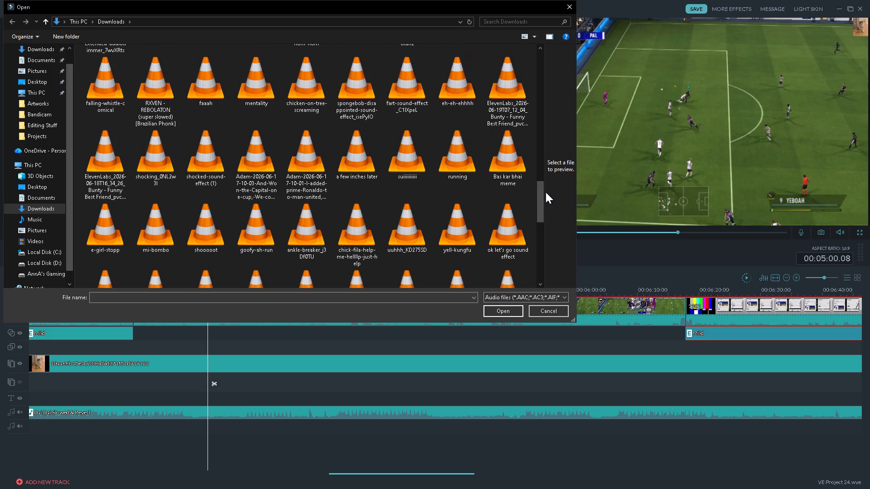
left_click(540, 195)
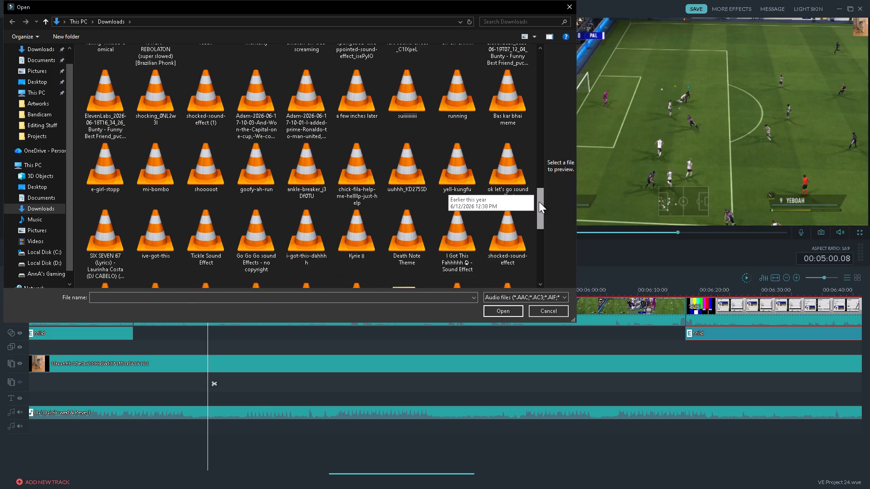
left_click(93, 70)
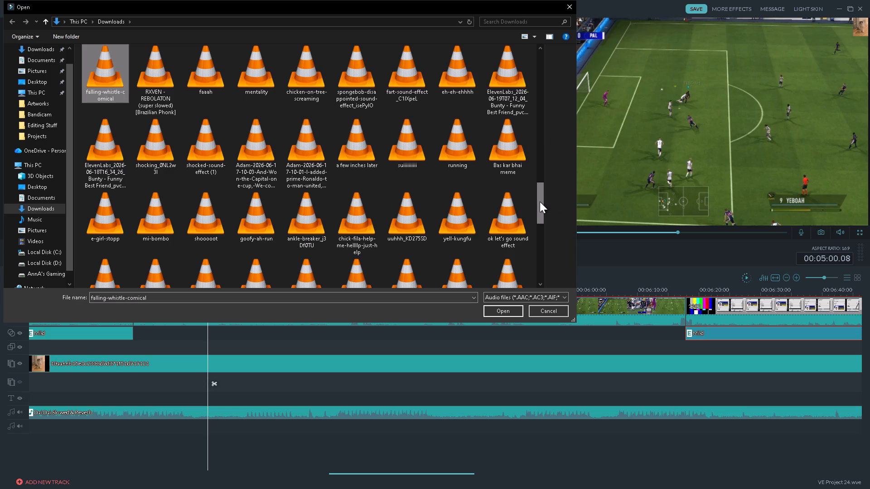
left_click_drag(540, 201, 541, 212)
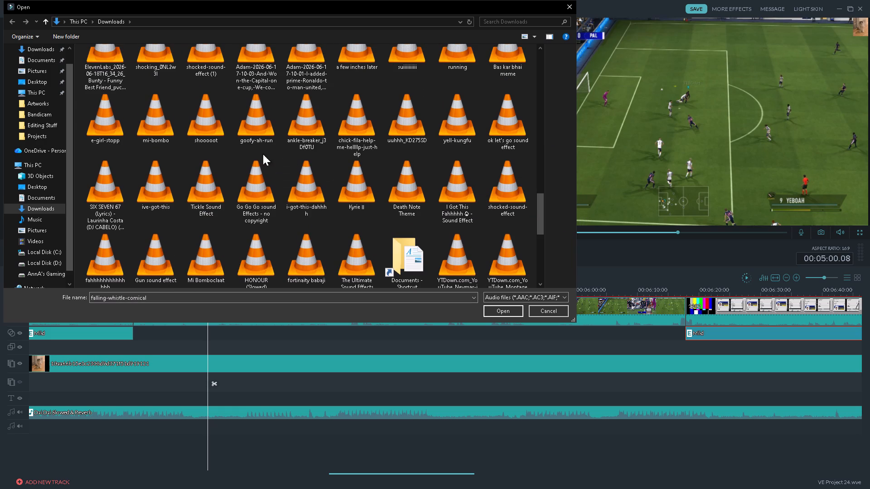
left_click(188, 110, "ctrl")
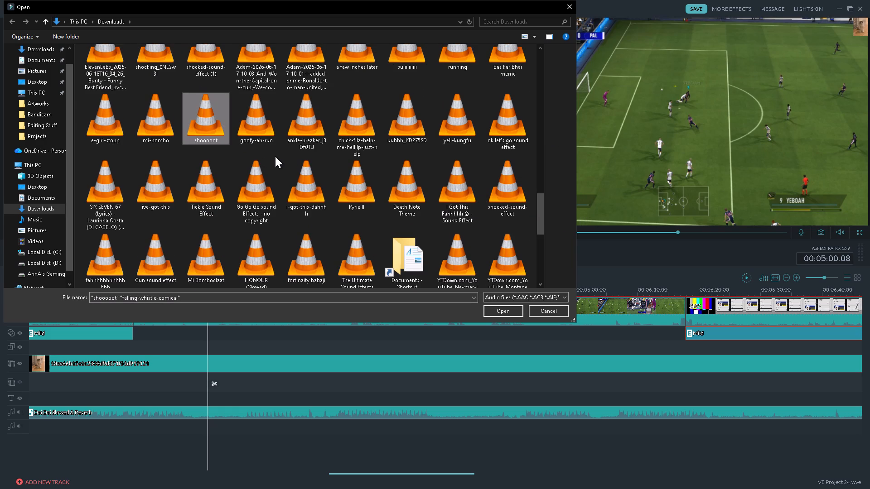
left_click(256, 133, "ctrl")
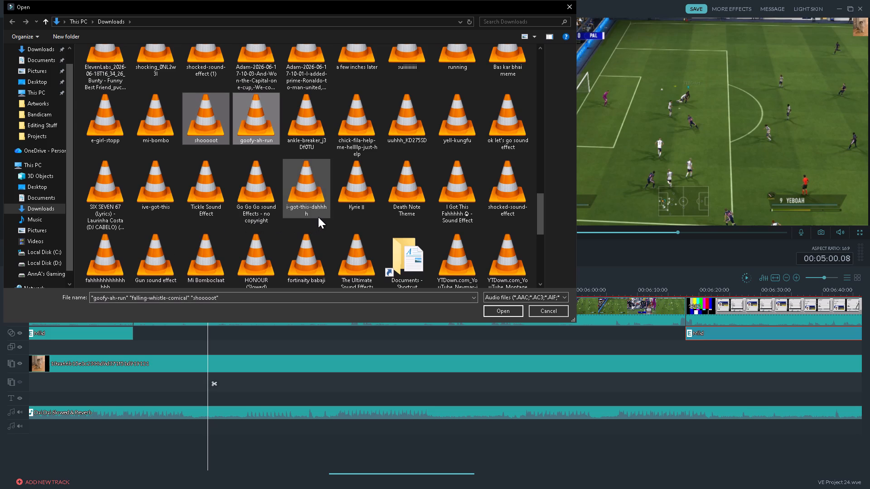
left_click_drag(541, 209, 540, 221)
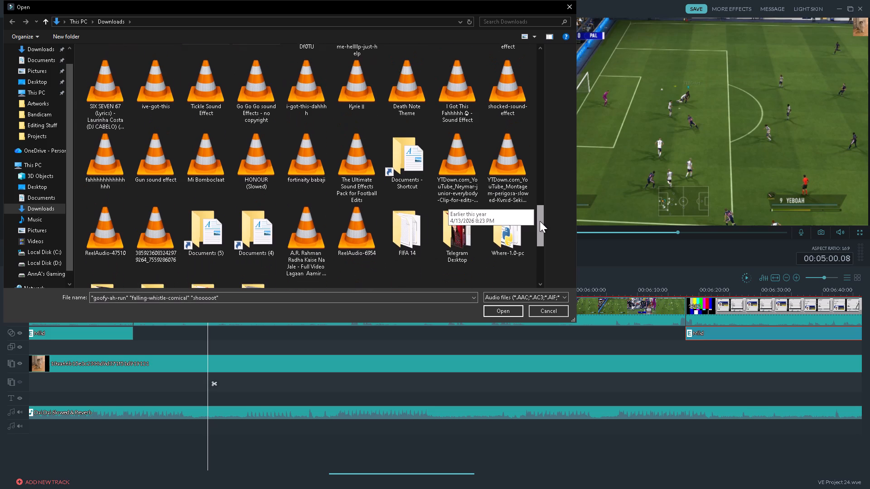
left_click_drag(540, 221, 540, 221)
left_click(306, 146, "ctrl")
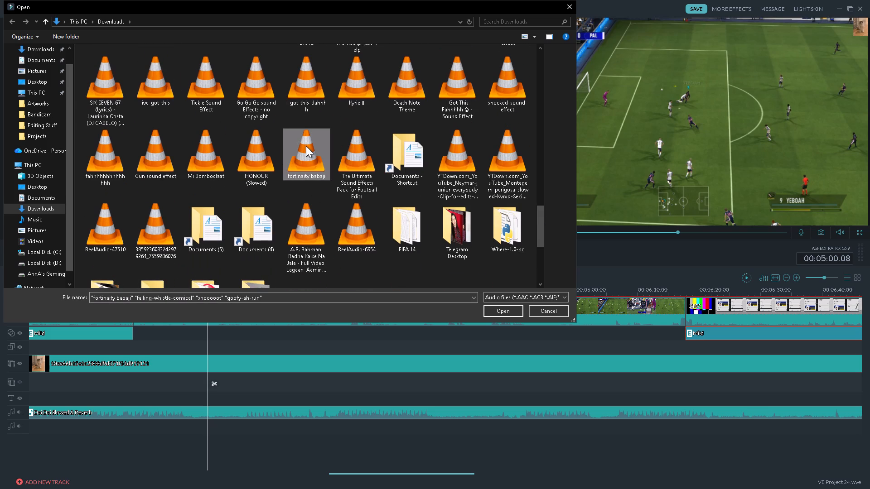
left_click(507, 312)
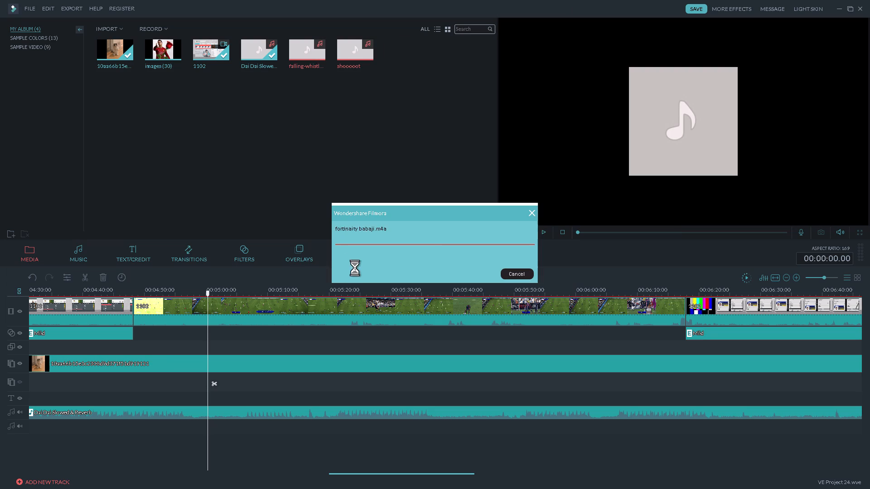
Find the start of the attacking run in the match and place goofy-ah-run there at 00:04:56.14 on the second audio track.
left_click(185, 294)
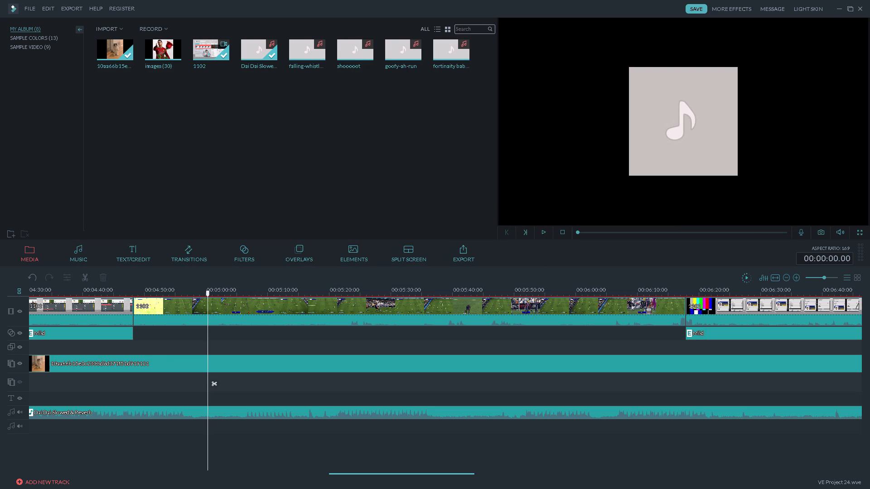
left_click(194, 293)
key("space")
key("space")
left_click(161, 292)
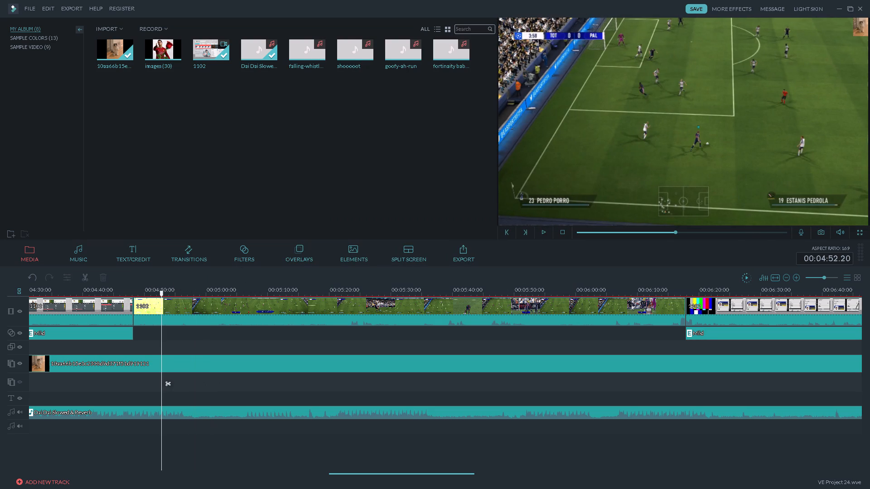
key("space")
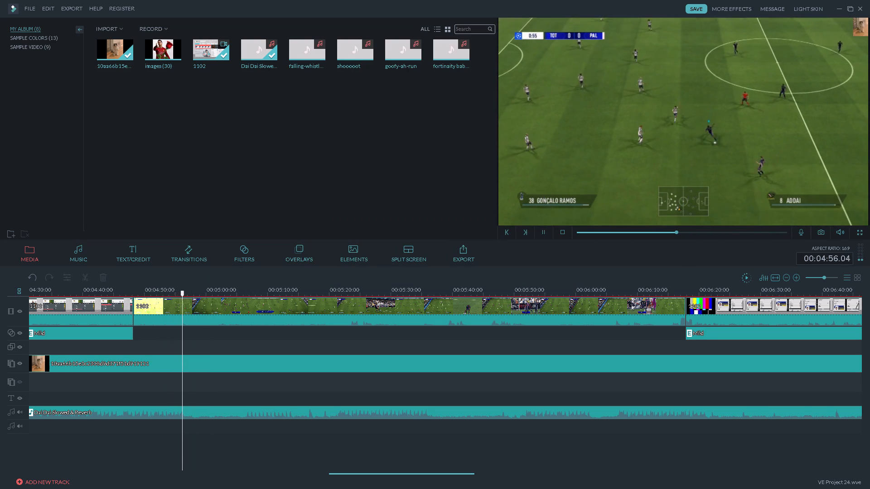
key("space")
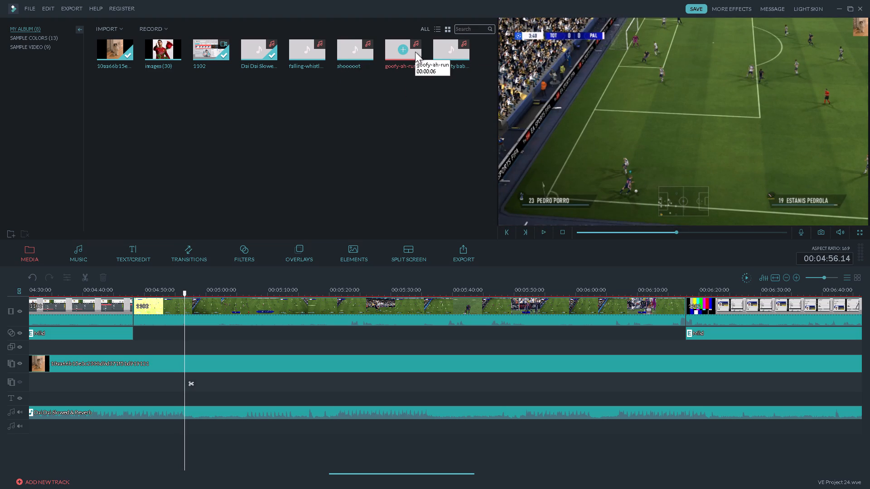
left_click_drag(415, 52, 184, 416)
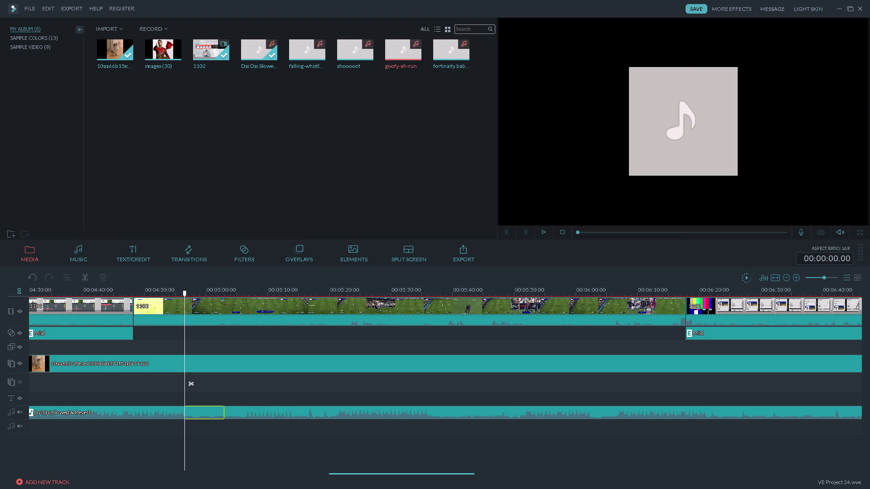
left_click_drag(184, 416, 186, 424)
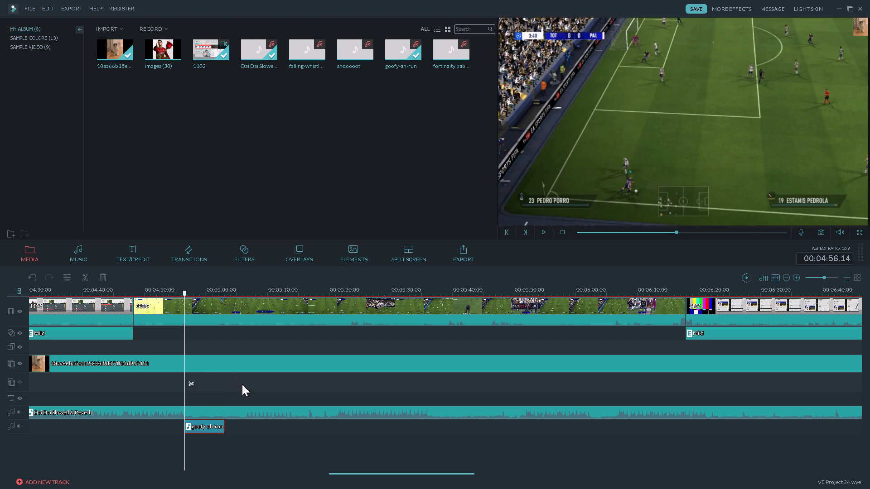
Play the run, cut goofy-ah-run at 00:04:58.24 and delete the part after the cut.
key("space")
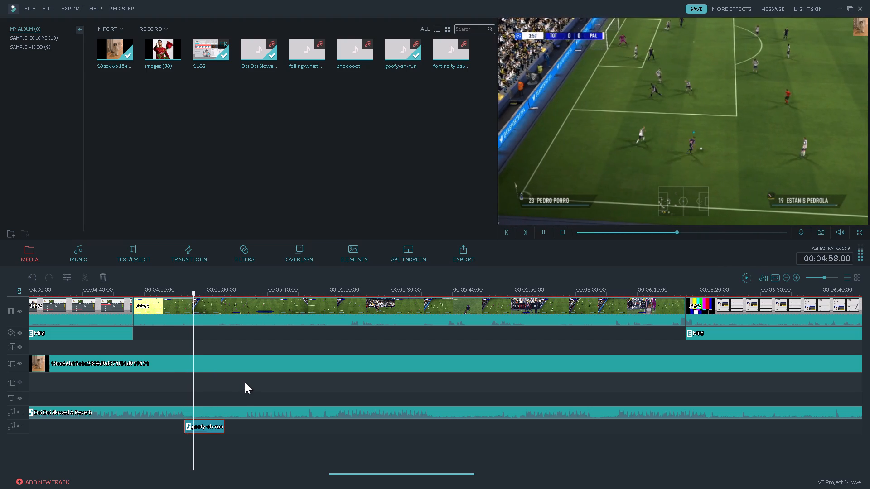
key("space")
key("space")
key("space")
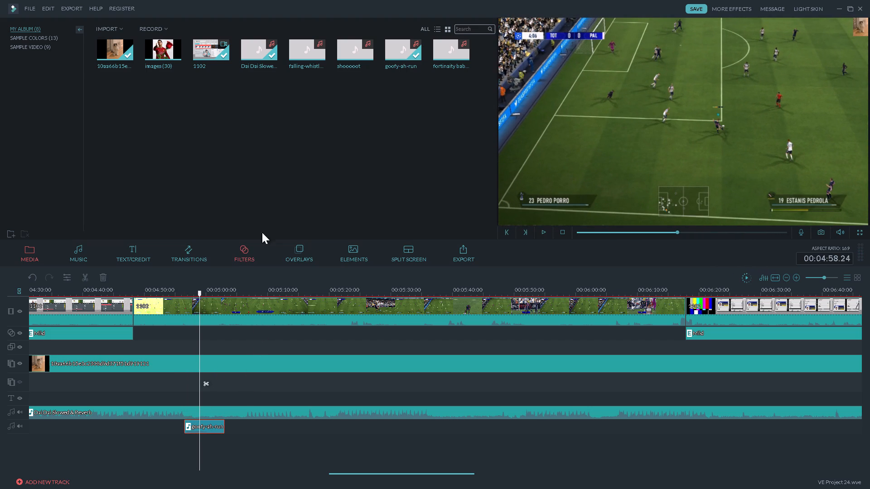
left_click(89, 275)
key("Delete")
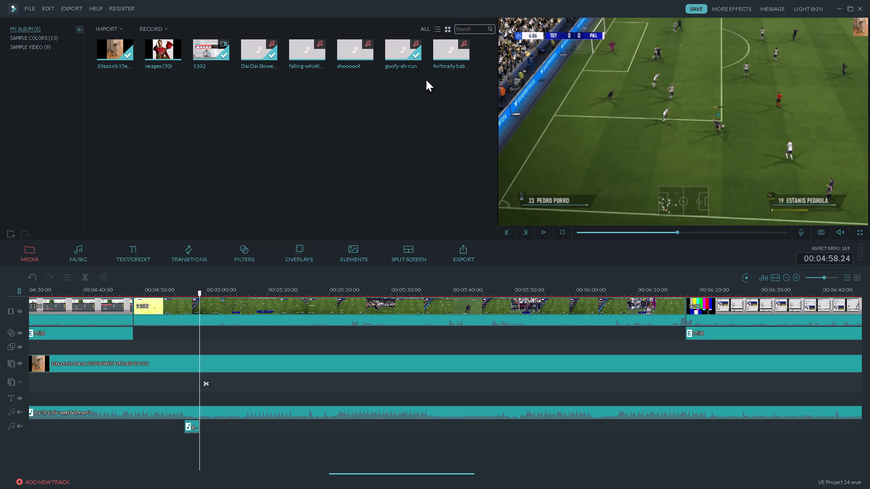
Place falling-whistle-comical directly after goofy-ah-run on the second audio track, starting at 00:04:58.24.
left_click_drag(317, 53, 234, 404)
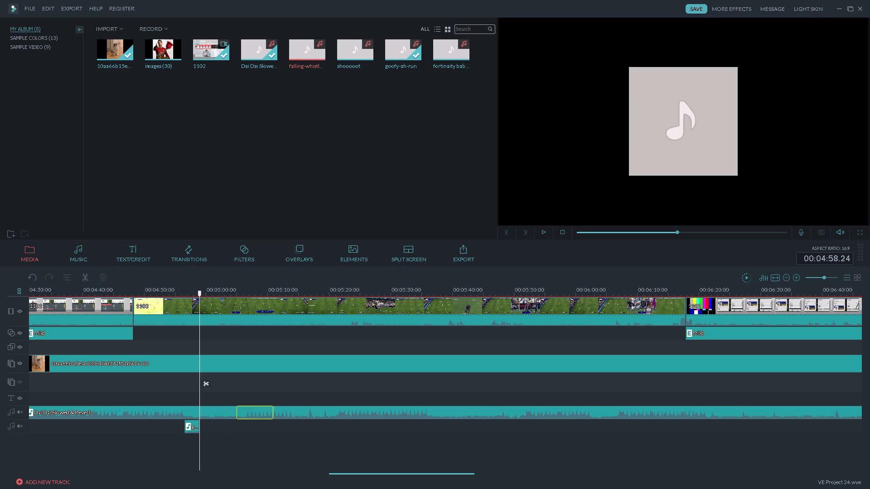
left_click_drag(234, 404, 203, 429)
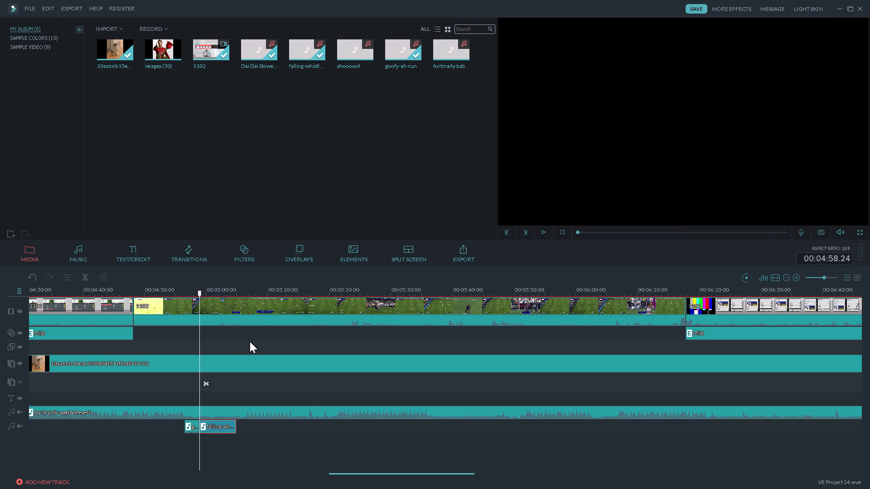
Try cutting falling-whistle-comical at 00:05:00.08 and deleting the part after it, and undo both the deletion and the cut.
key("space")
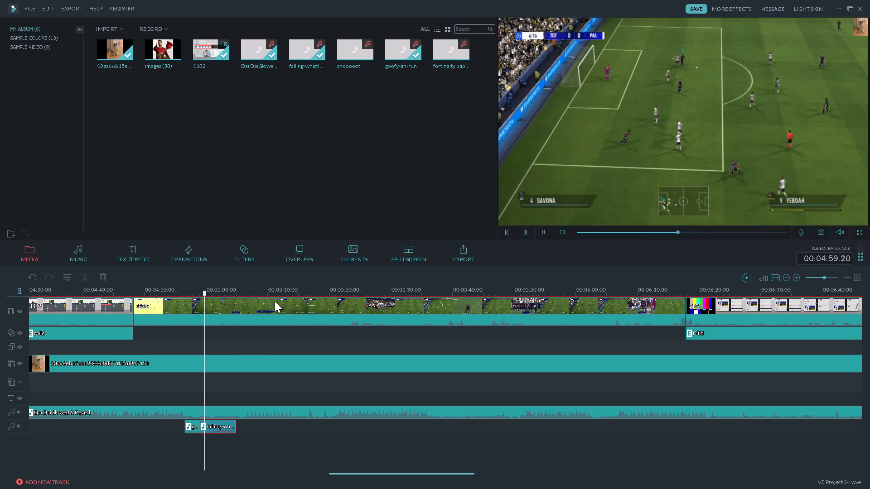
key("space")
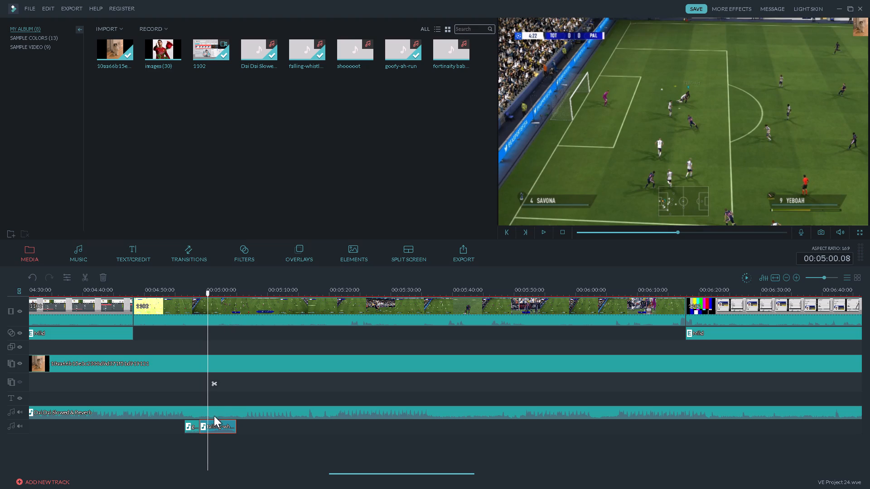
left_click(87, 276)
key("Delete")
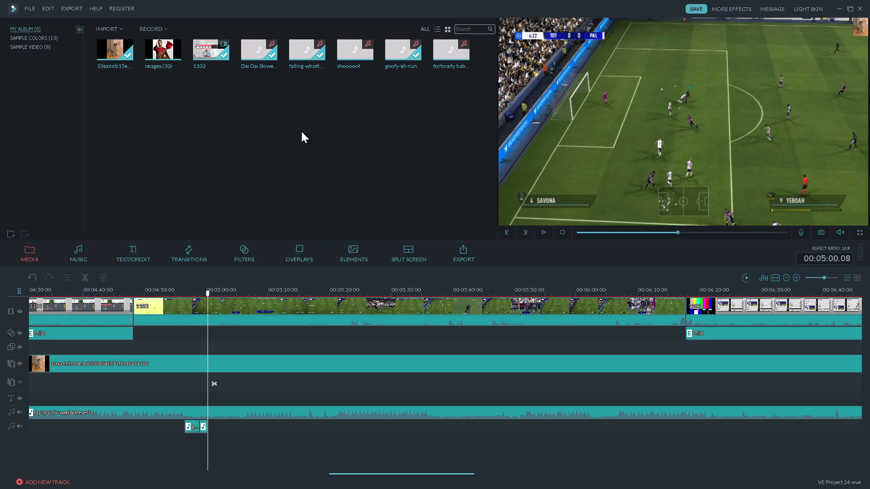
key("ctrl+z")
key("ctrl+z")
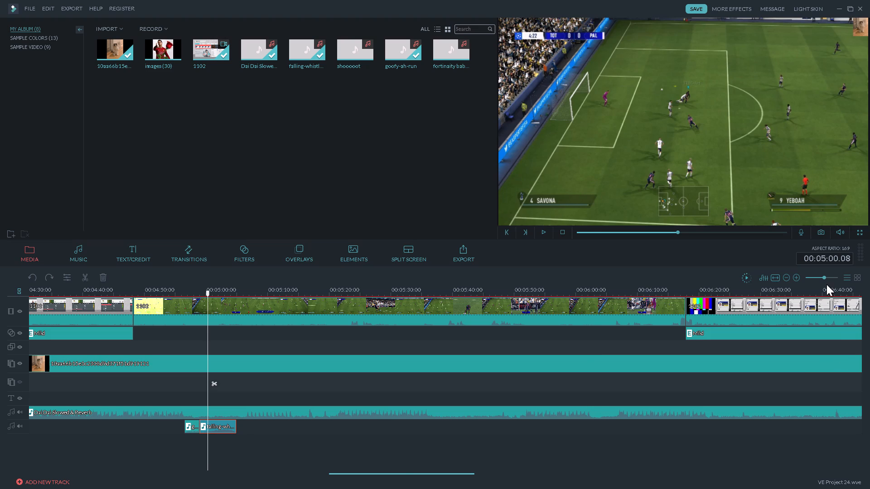
Trim the beginning of falling-whistle-comical to 00:04:59.19 and move the shortened clip back against goofy-ah-run at 00:04:58.24.
left_click(829, 275)
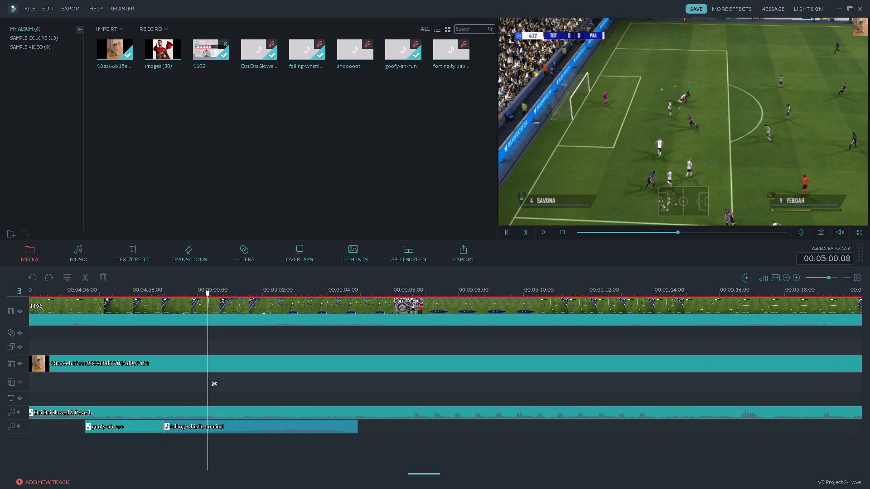
left_click_drag(163, 427, 189, 427)
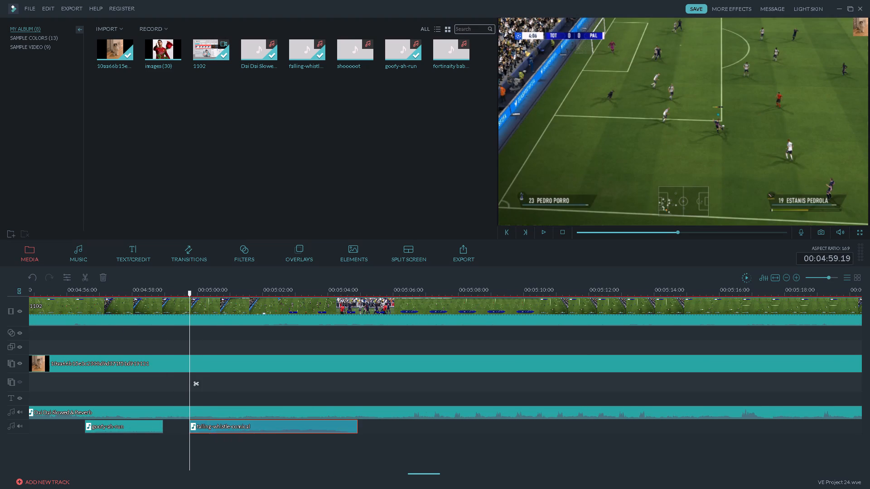
left_click_drag(212, 429, 187, 431)
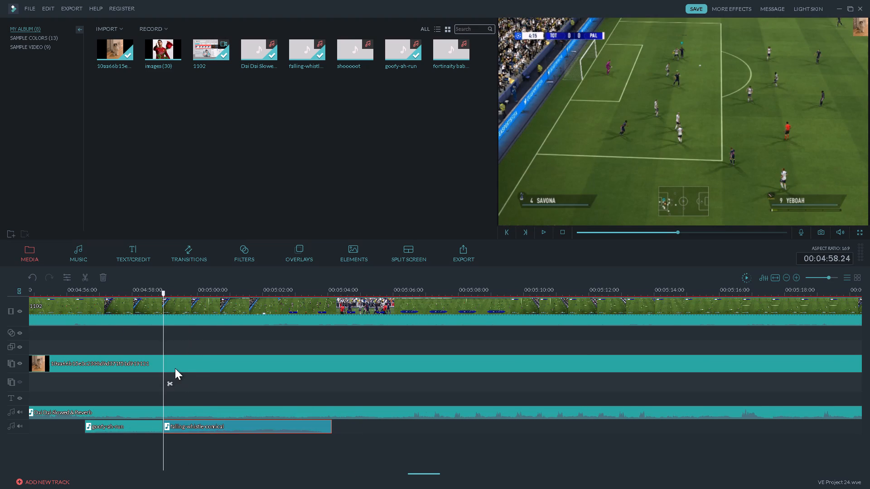
Play the falling-whistle-comical clip, cut it at 00:05:00.07 and delete the part after the cut.
key("space")
key("space")
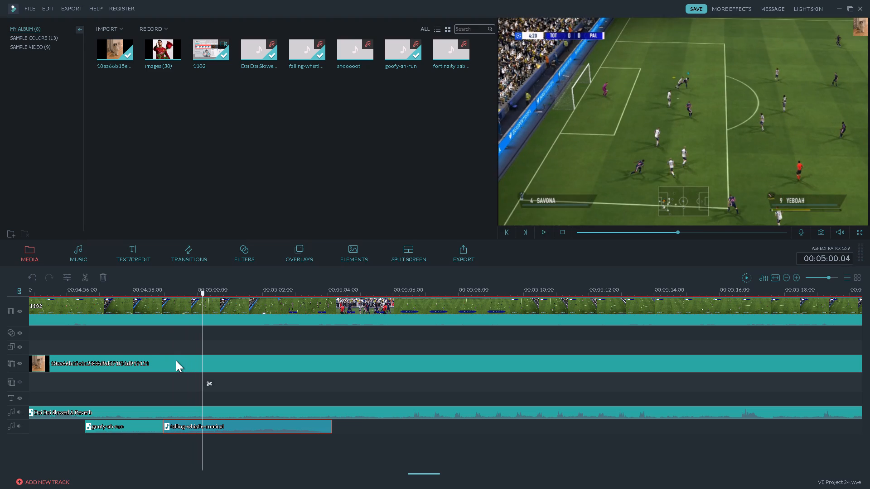
key("space")
key("space")
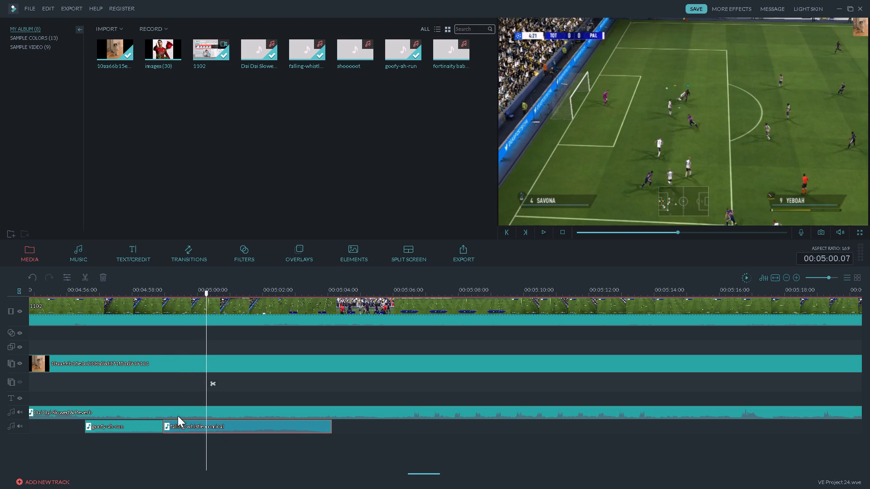
left_click(86, 281)
key("Delete")
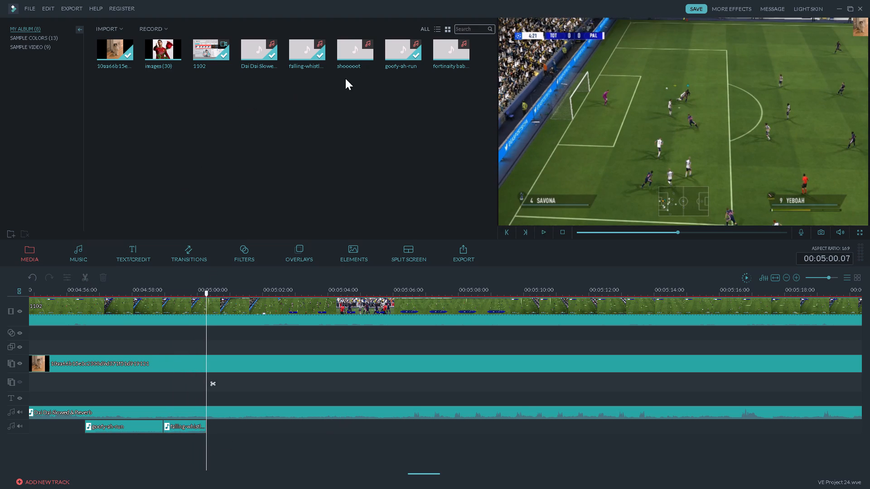
Place the shooooot sound directly after falling-whistle-comical at 00:05:00.07 on the second audio track and play back the sequence.
left_click_drag(368, 56, 208, 429)
key("space")
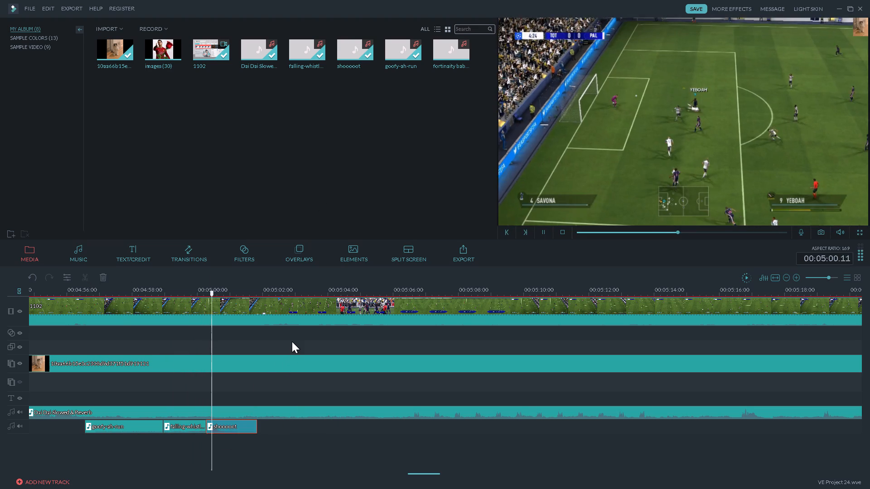
key("space")
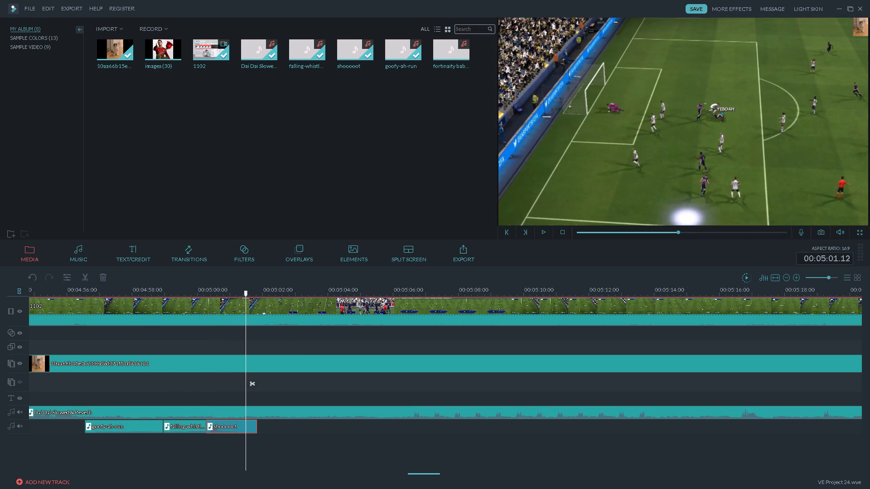
left_click(114, 290)
key("space")
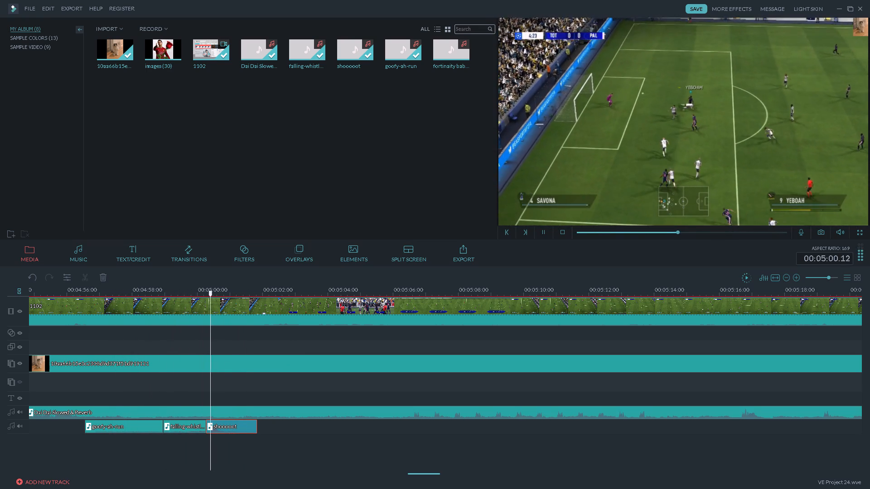
key("space")
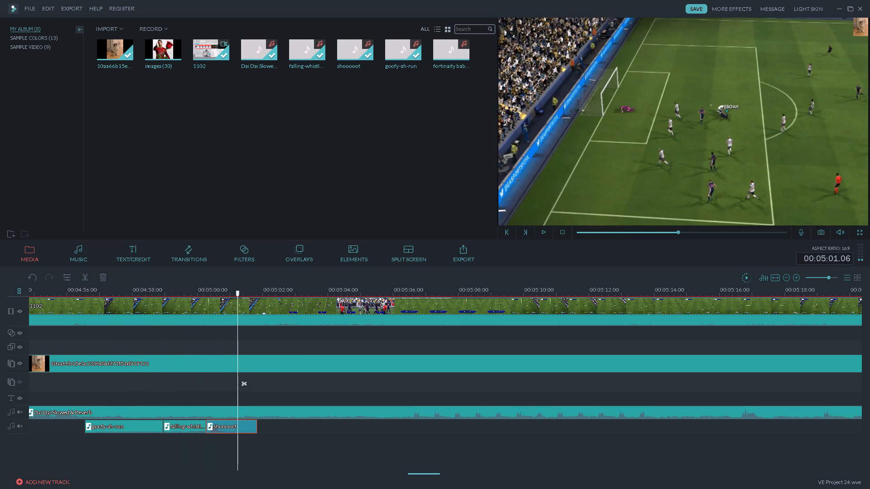
Move the shooooot clip slightly earlier to 00:05:00.03, over the end of falling-whistle-comical, and play back the result.
left_click_drag(212, 428, 206, 428)
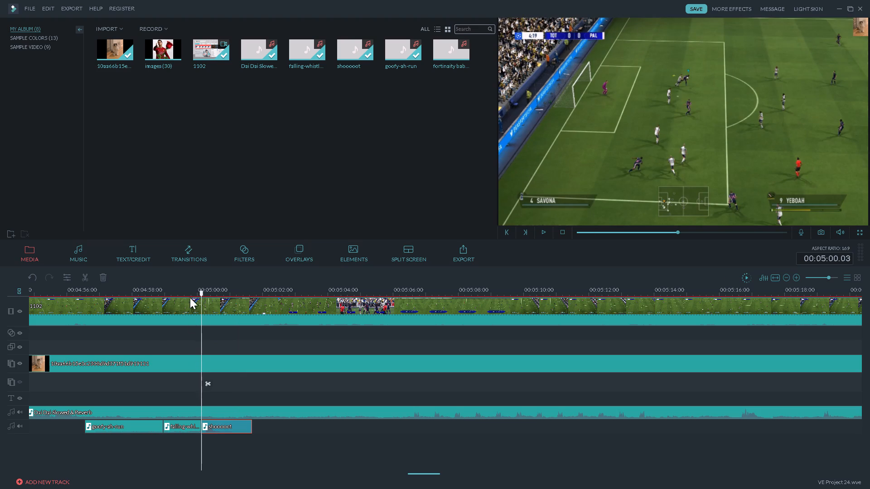
left_click(189, 292)
key("space")
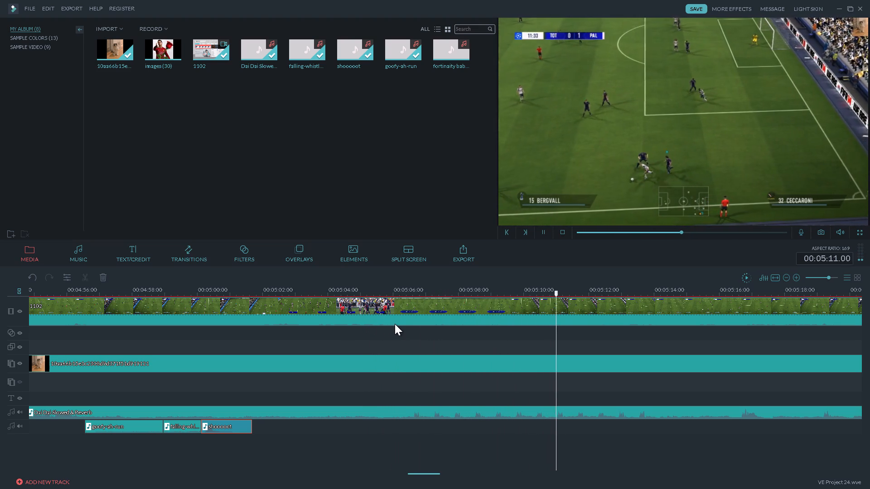
Review the gameplay from about 00:05:11 onward for the next effect moment and place the playhead at 00:05:20.04.
key("space")
key("space")
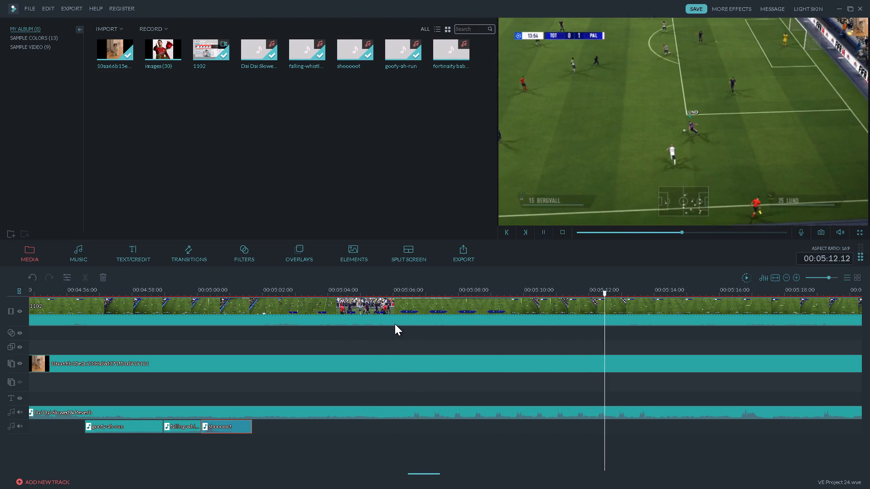
key("space")
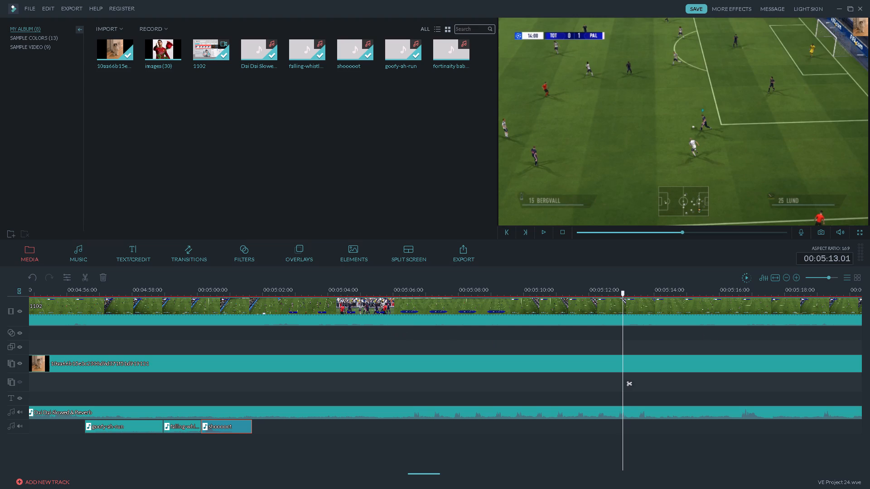
left_click(604, 291)
left_click(598, 292)
key("space")
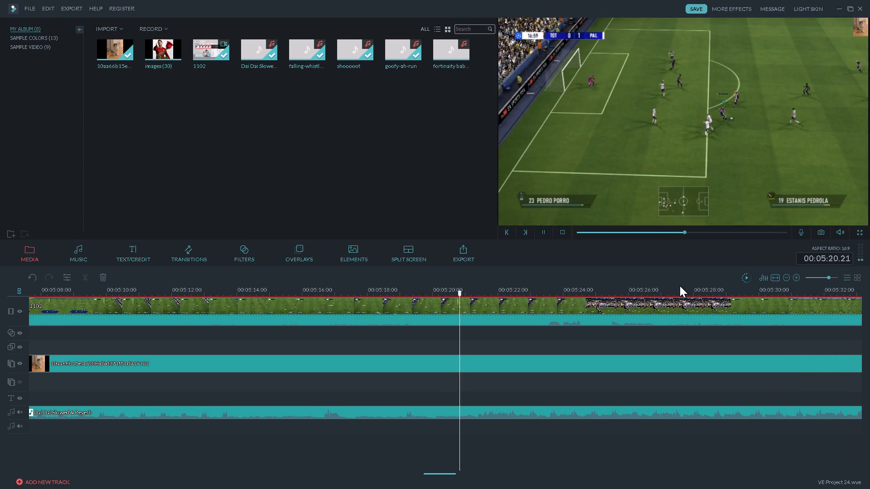
key("space")
left_click(432, 291)
key("space")
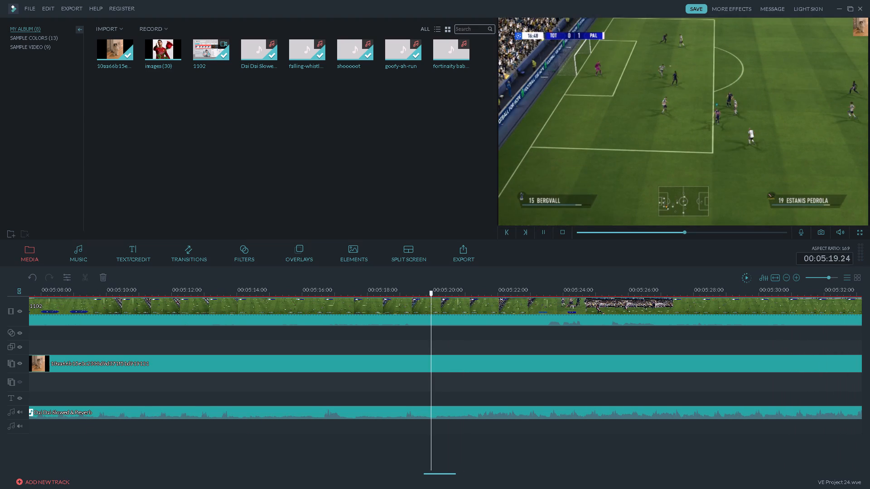
key("space")
left_click(438, 292)
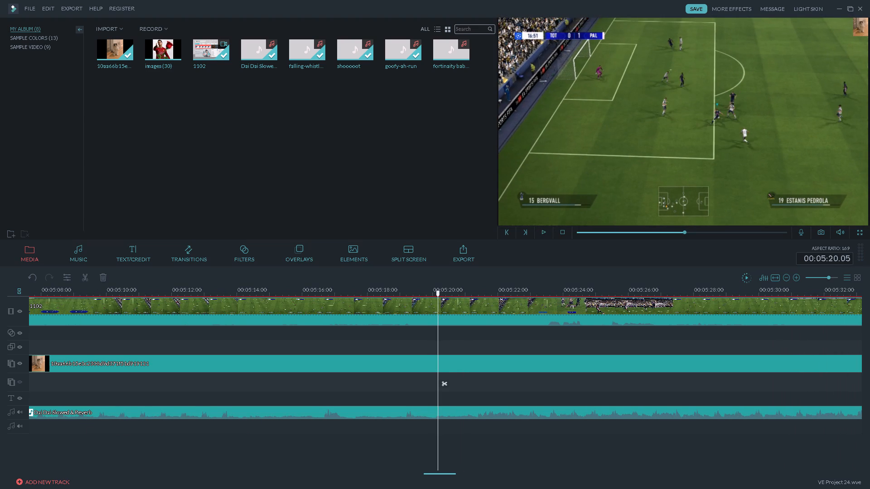
key("space")
key("space")
left_click(438, 292)
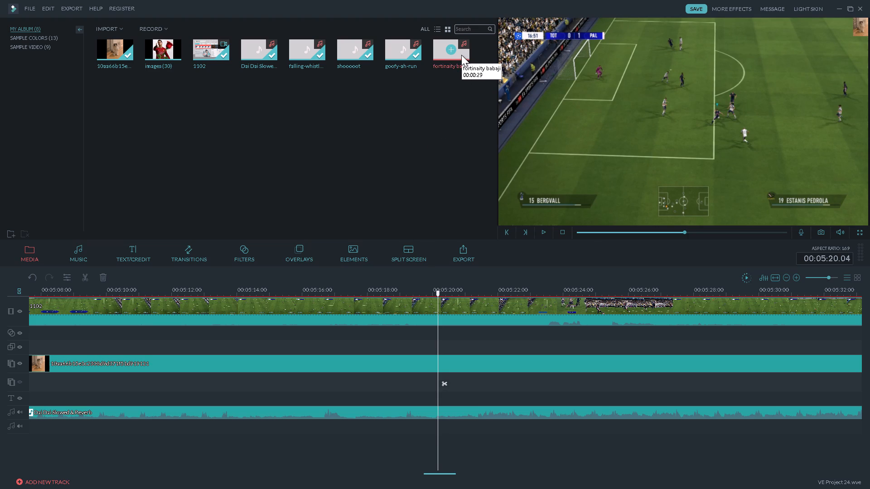
Browse the audio files in the Downloads folder and import the ankle-breaker sound effect into the media album.
left_click(108, 28)
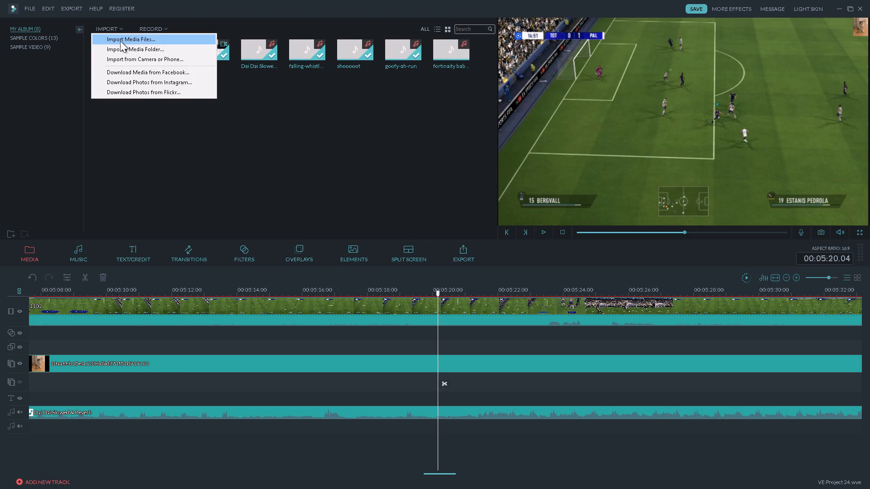
left_click(121, 40)
left_click(515, 294)
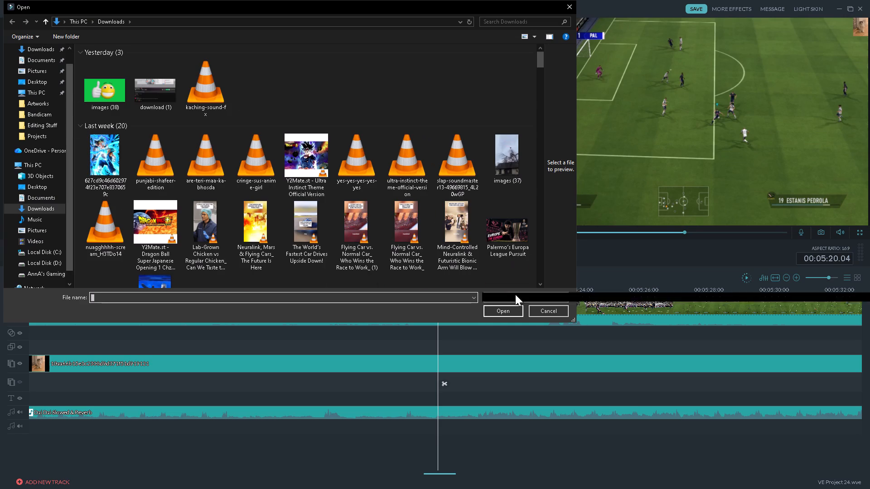
left_click(514, 321)
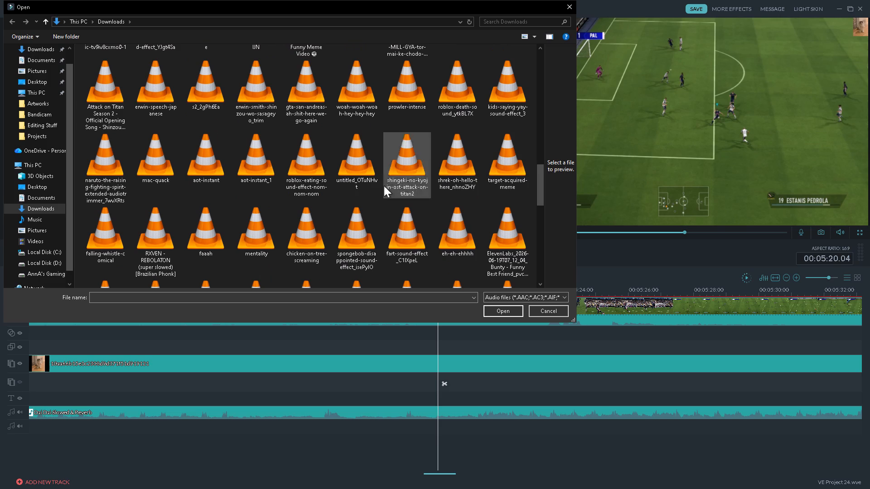
left_click_drag(542, 190, 542, 195)
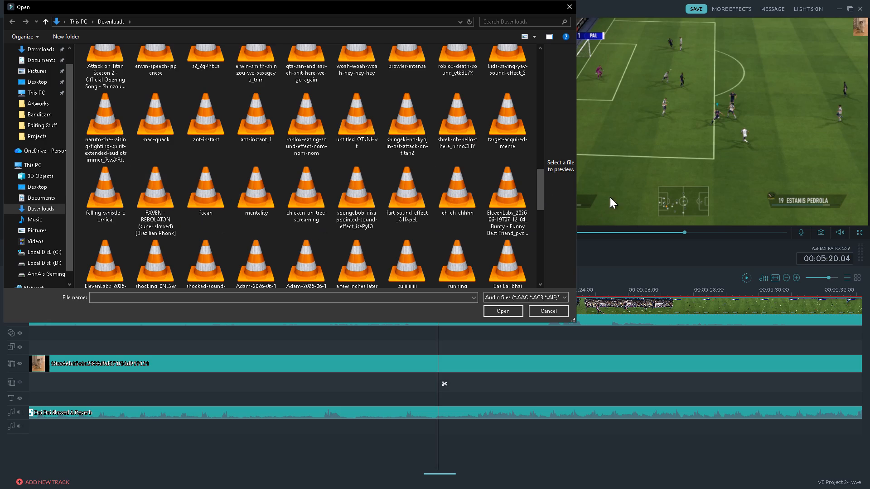
left_click_drag(541, 189, 541, 197)
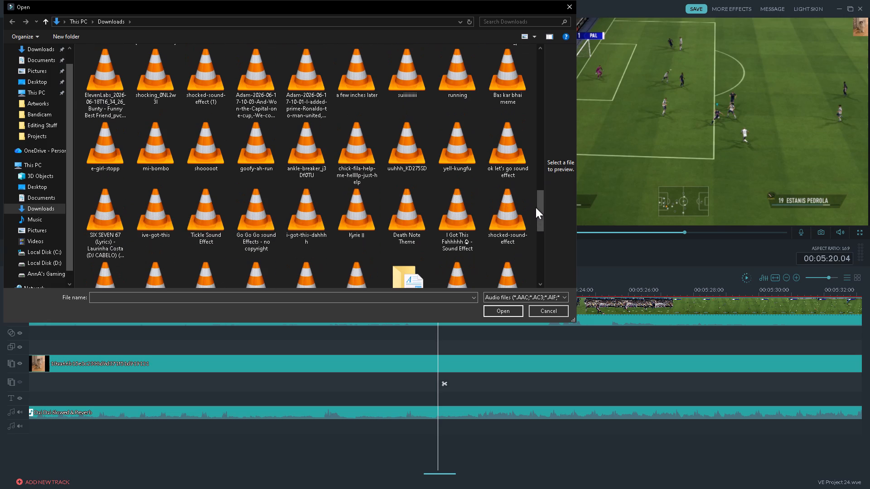
left_click_drag(541, 209, 541, 219)
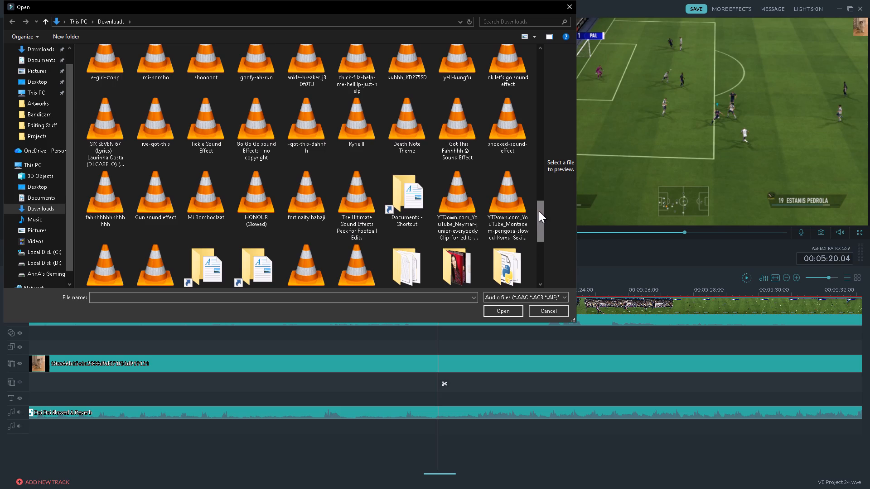
left_click_drag(538, 216, 538, 217)
left_click_drag(538, 217, 538, 224)
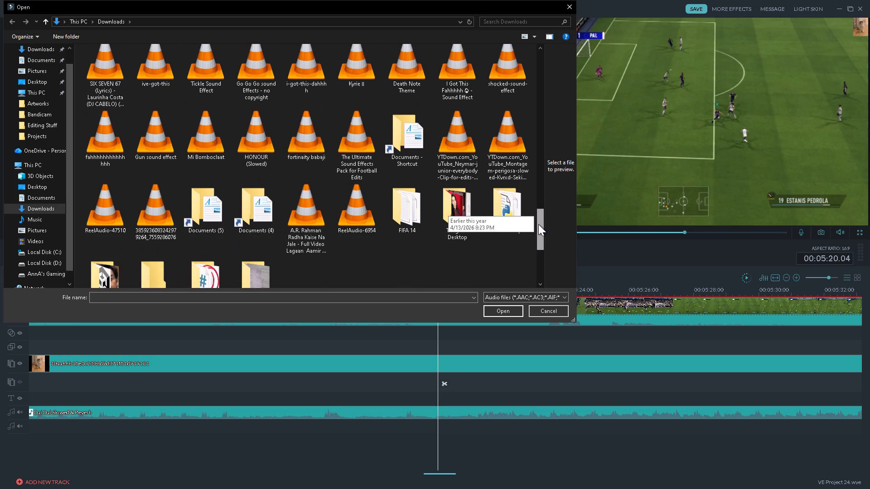
left_click_drag(538, 224, 540, 246)
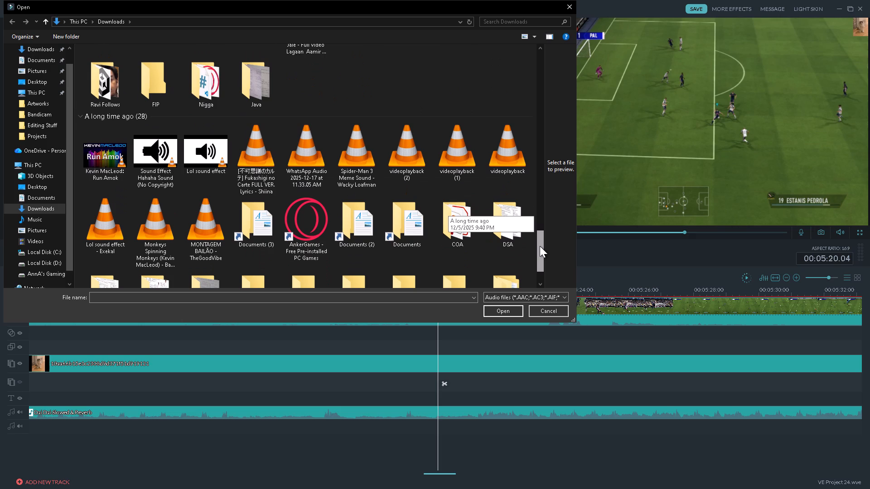
left_click_drag(540, 246, 541, 259)
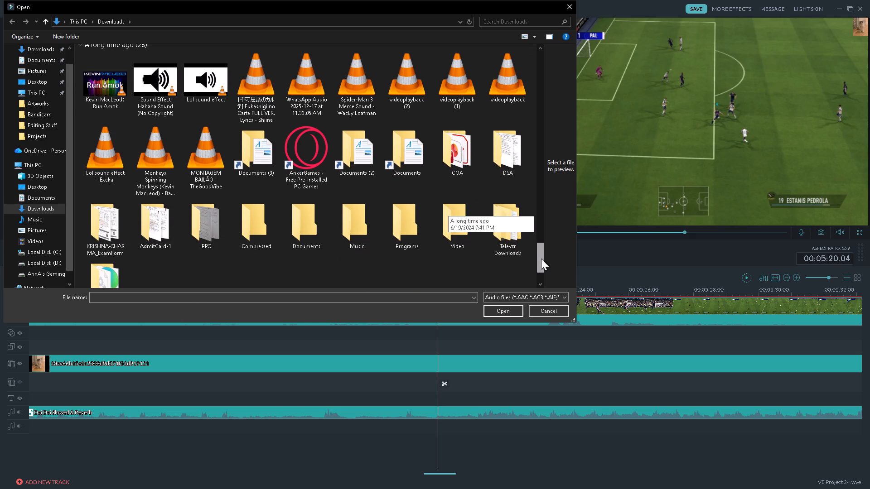
left_click_drag(541, 259, 543, 227)
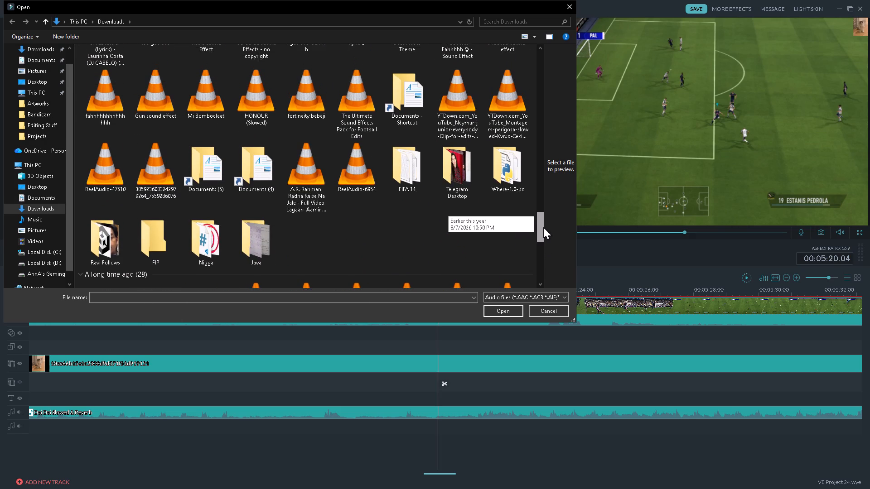
left_click_drag(543, 227, 544, 219)
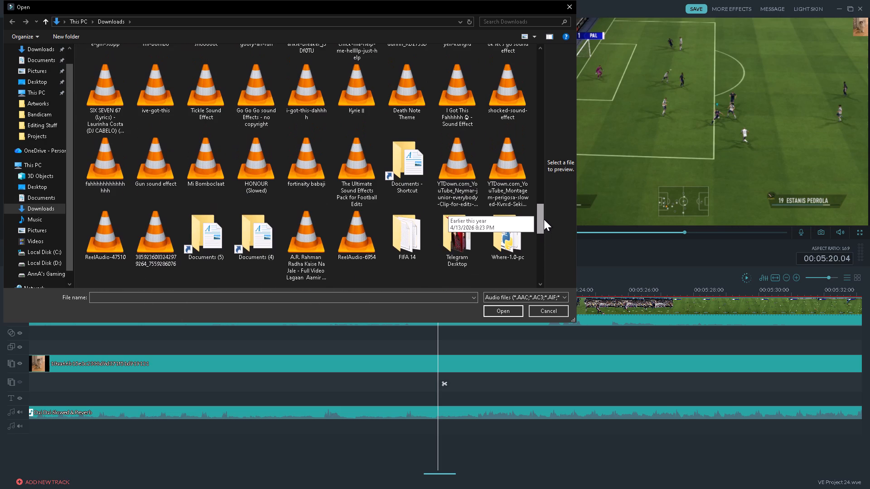
left_click_drag(544, 219, 544, 215)
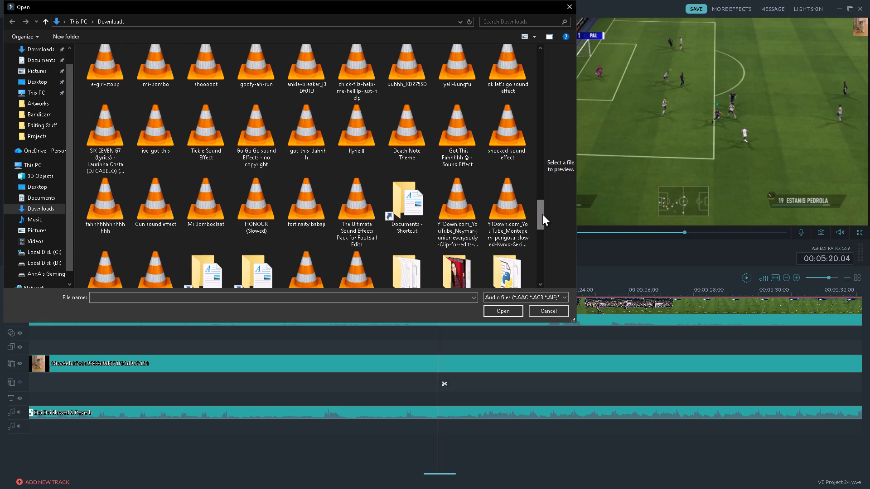
double_click(307, 72)
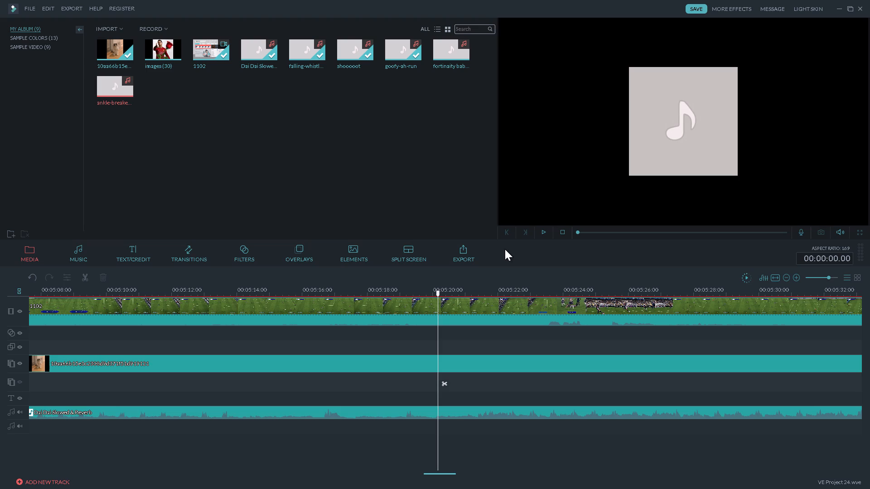
Place the ankle-breaker sound at 00:05:20.04 on the second audio track and play it against the footage.
left_click(116, 88)
key("ctrl+z")
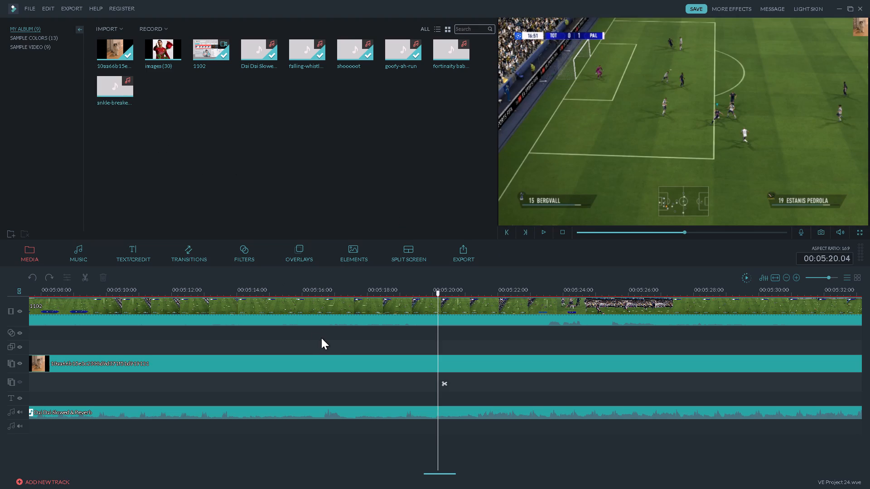
left_click_drag(127, 93, 431, 421)
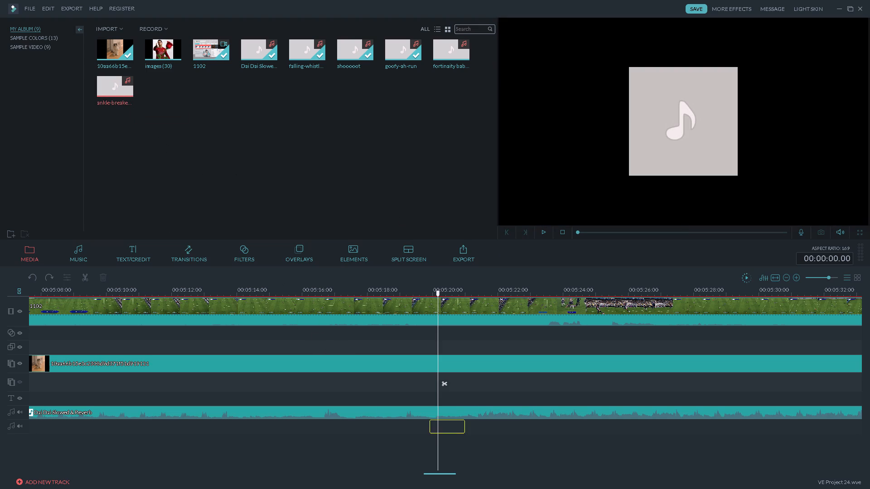
left_click_drag(431, 421, 436, 425)
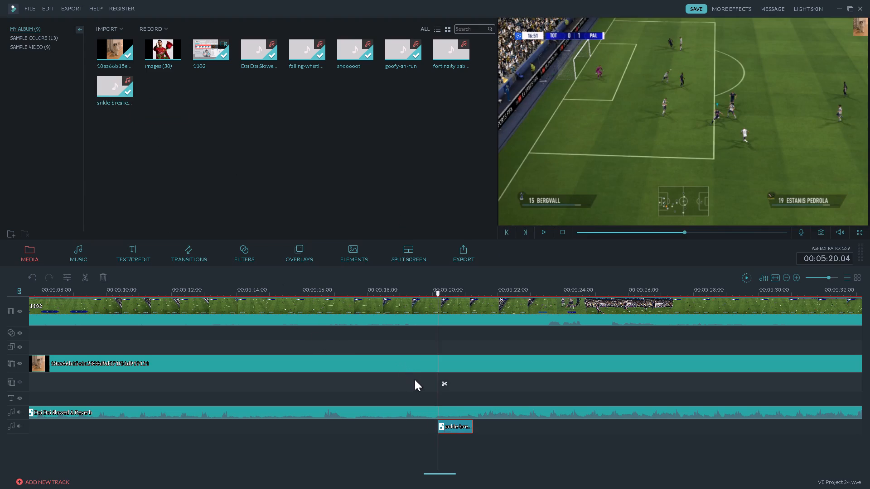
type("----")
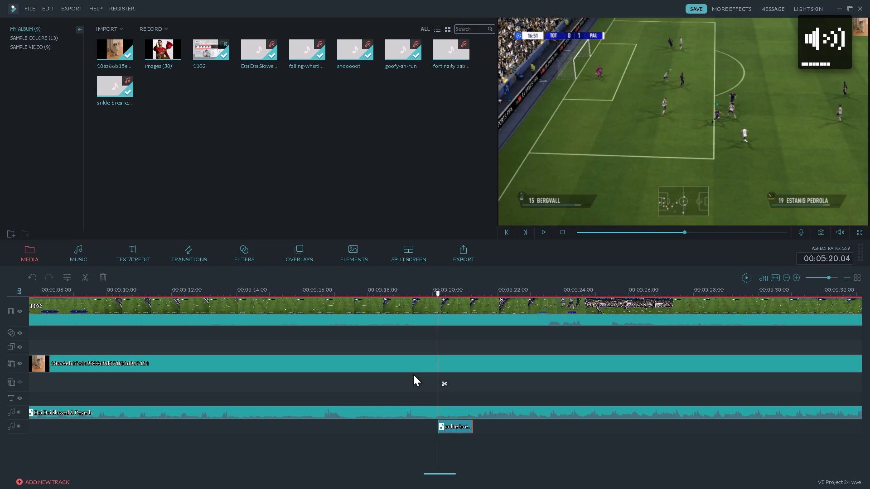
key("space")
key("space")
key("space")
key("space")
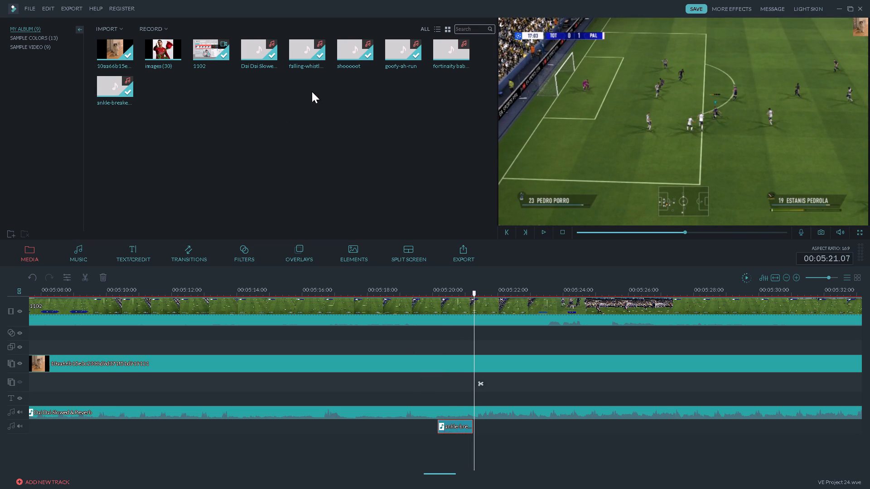
Place the shooooot sound at 00:05:21.06, directly after the ankle-breaker clip on the second audio track, and play both against the footage.
left_click_drag(366, 53, 483, 412)
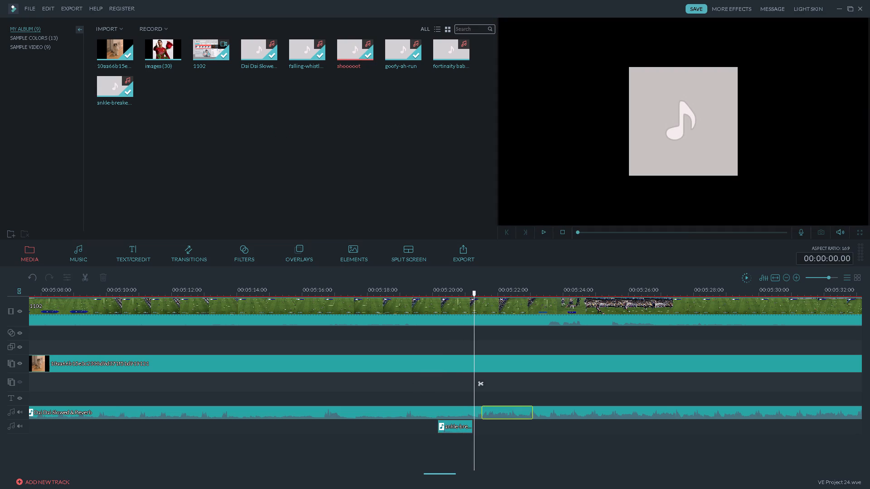
left_click_drag(483, 412, 479, 426)
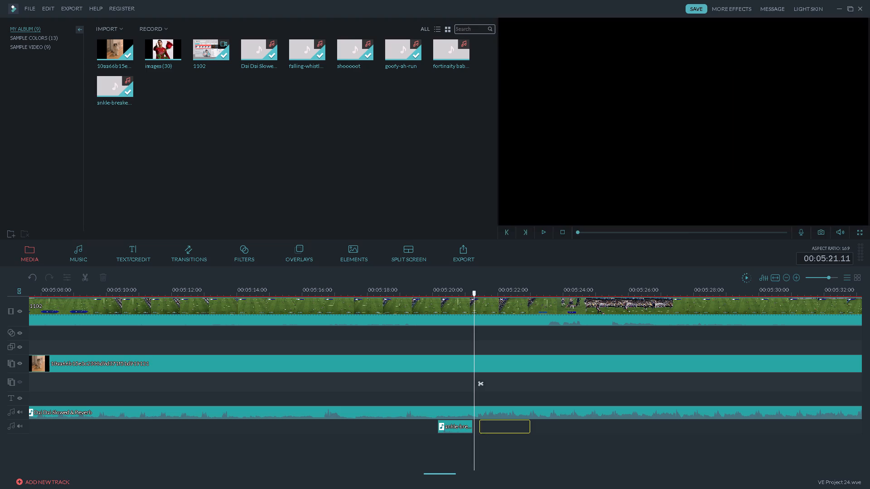
left_click(484, 426)
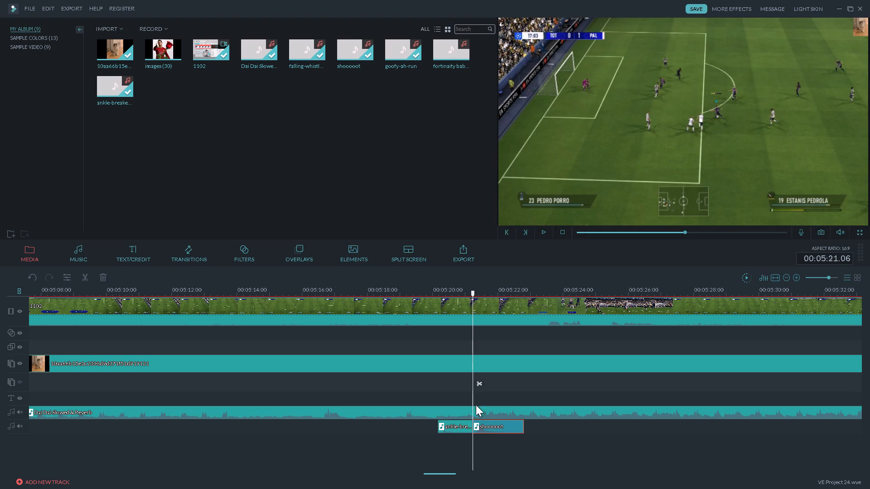
key("space")
key("space")
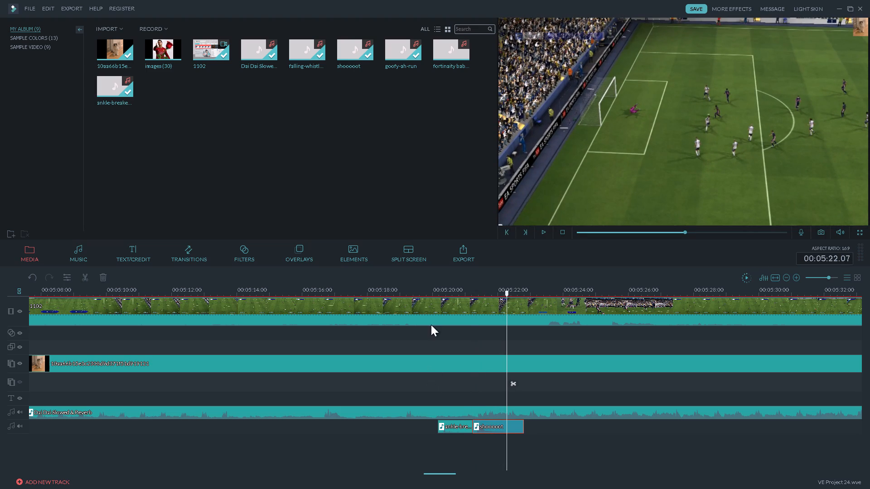
left_click(432, 296)
key("space")
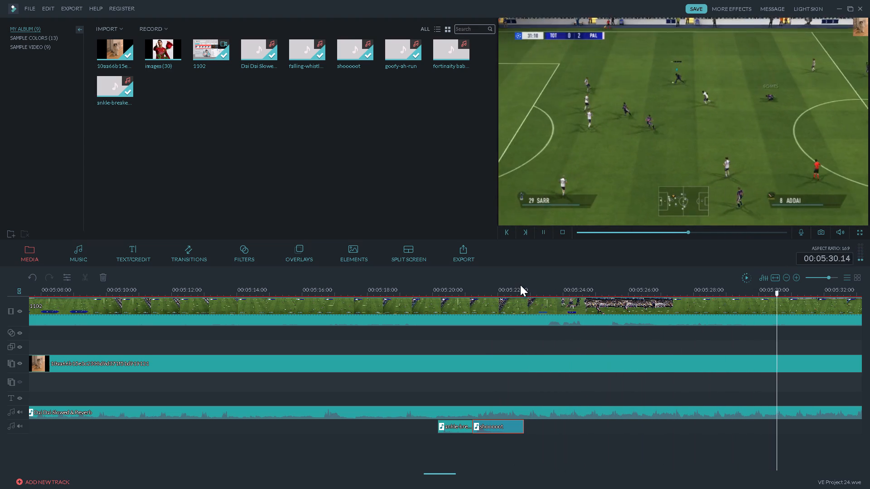
key("space")
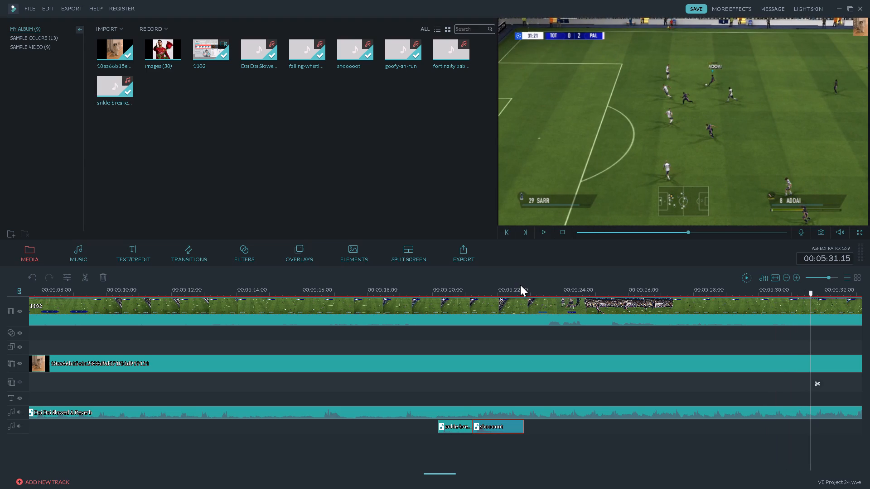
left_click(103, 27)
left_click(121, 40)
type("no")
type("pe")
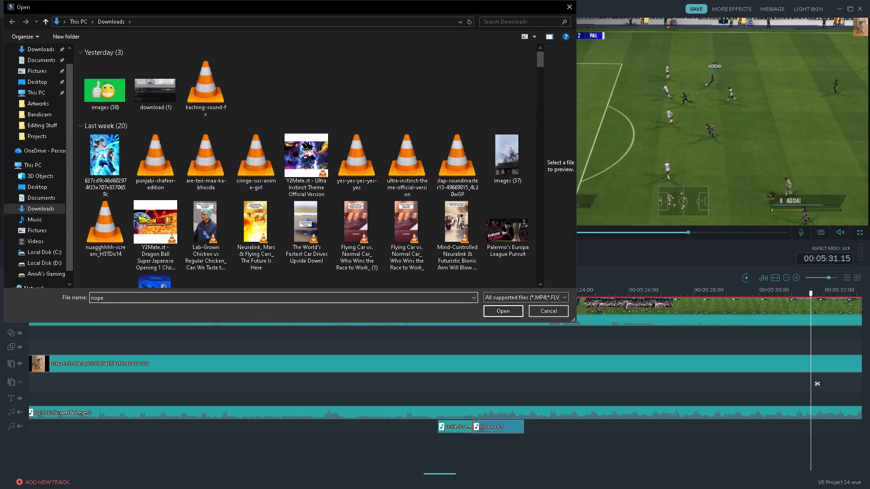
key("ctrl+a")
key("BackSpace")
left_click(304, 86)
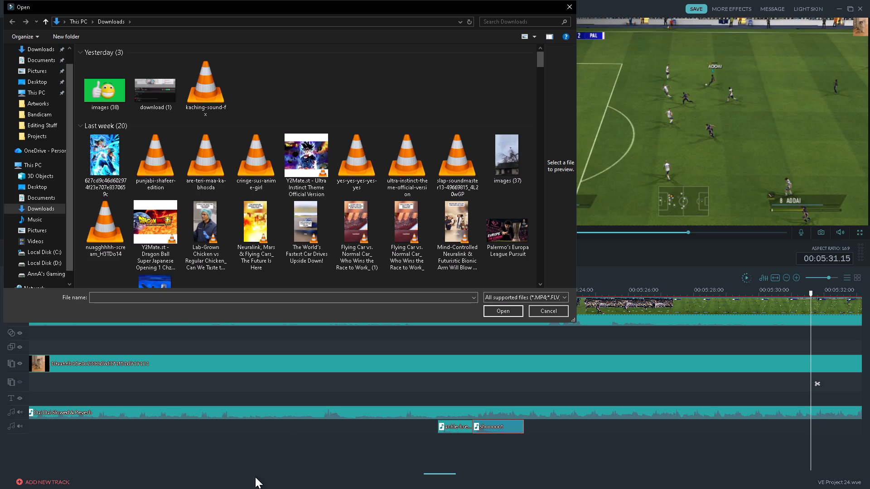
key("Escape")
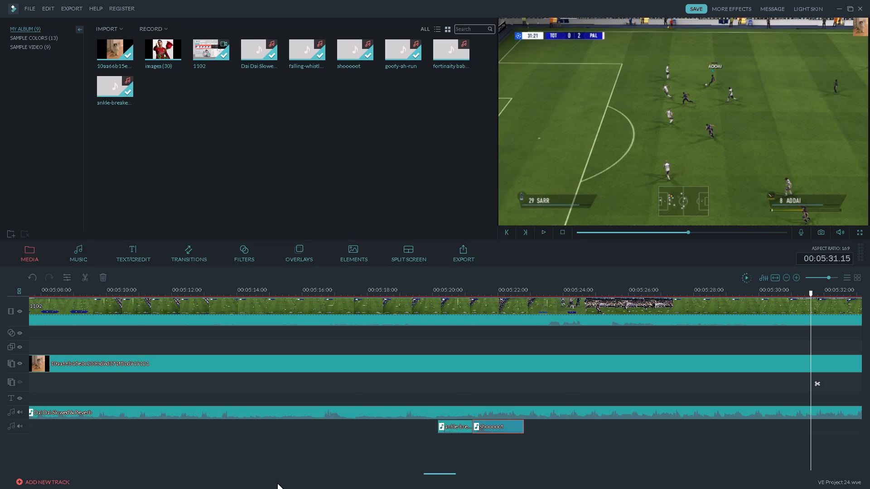
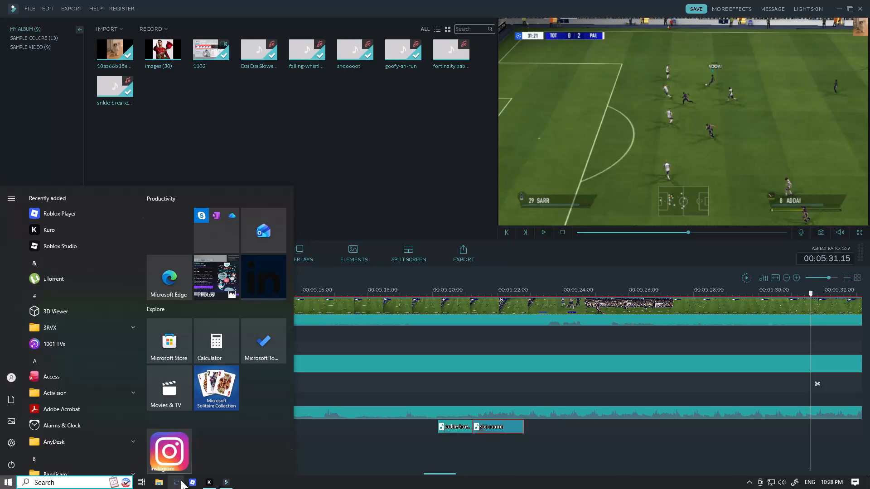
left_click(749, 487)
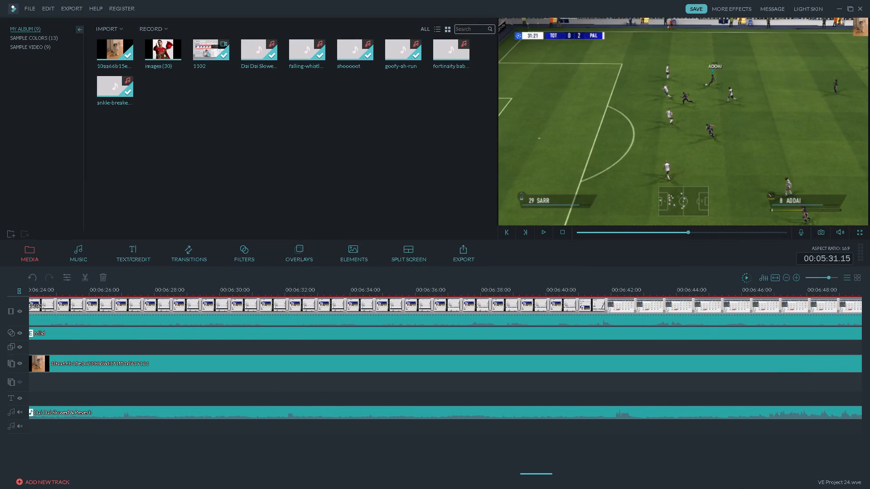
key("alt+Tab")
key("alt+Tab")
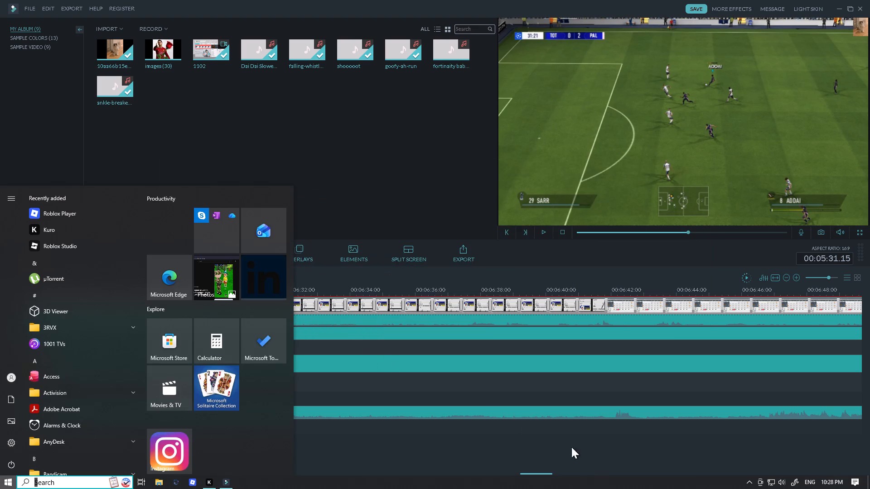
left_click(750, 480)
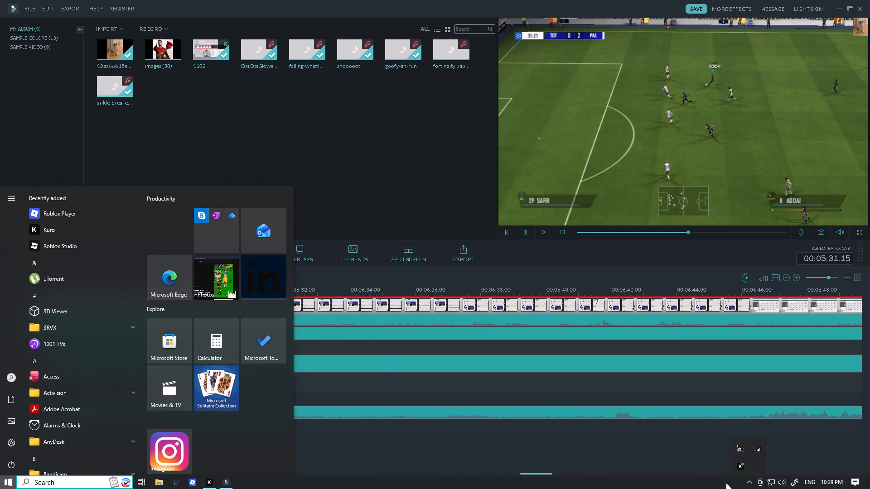
Switch to Opera, search the web for "myinstant" and open the Myinstants sound buttons website.
left_click(177, 480)
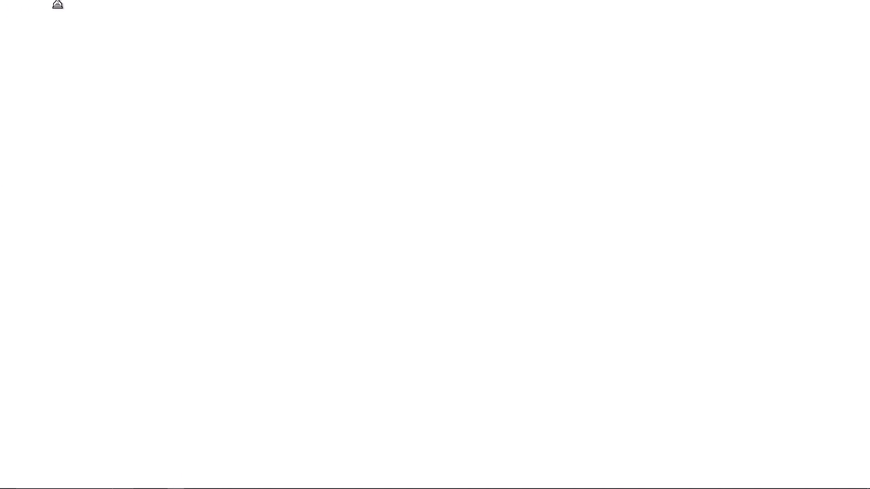
key("alt+Tab")
key("alt+Tab")
left_click(427, 203, "alt")
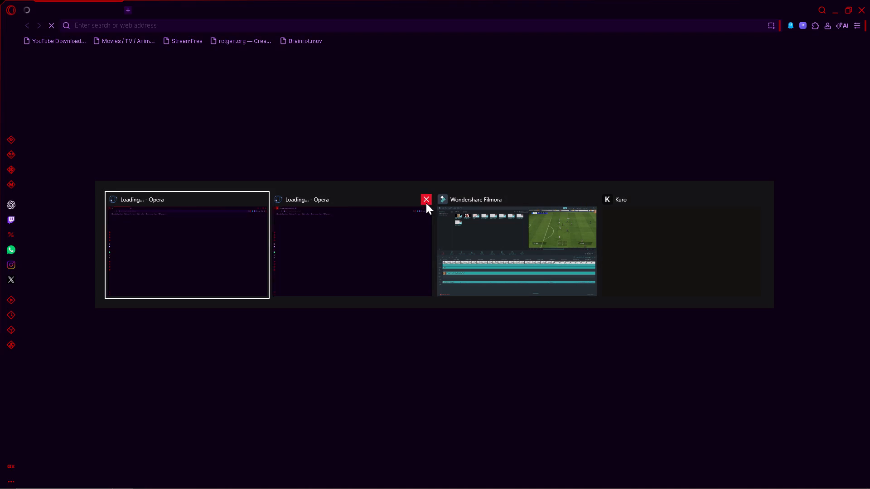
left_click(198, 250, "alt")
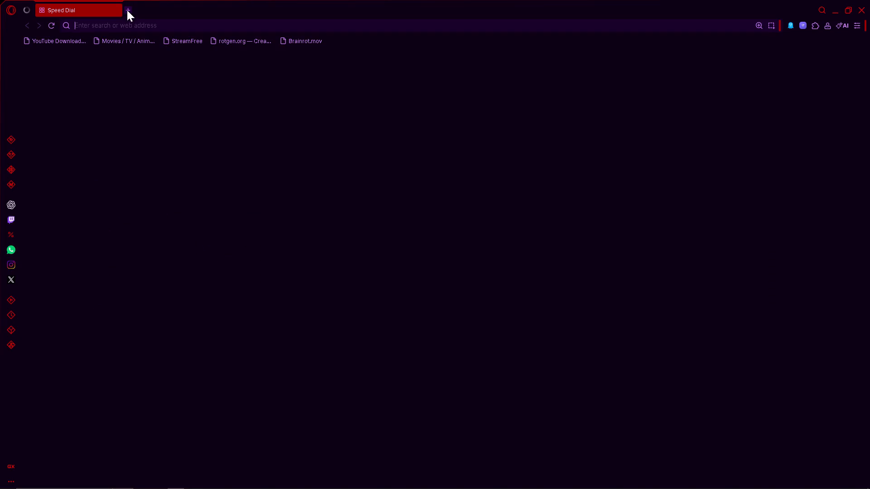
left_click(118, 186)
key("alt+Tab")
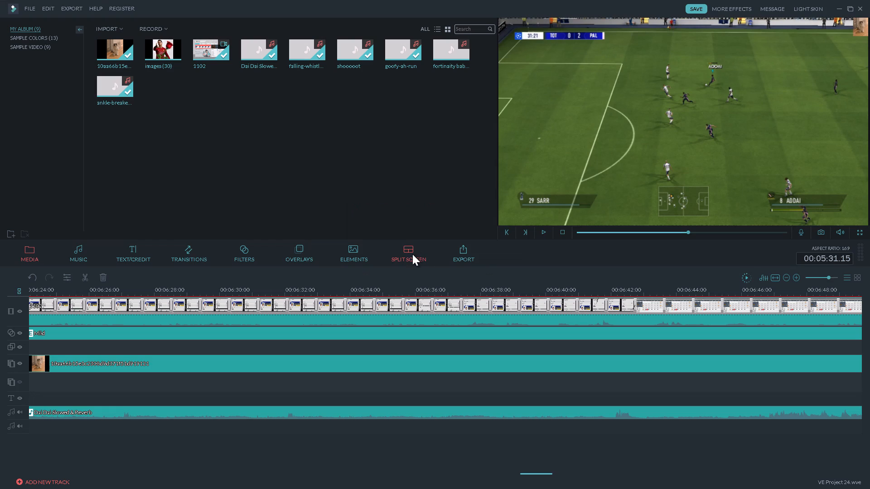
key("alt+Tab")
left_click(89, 120)
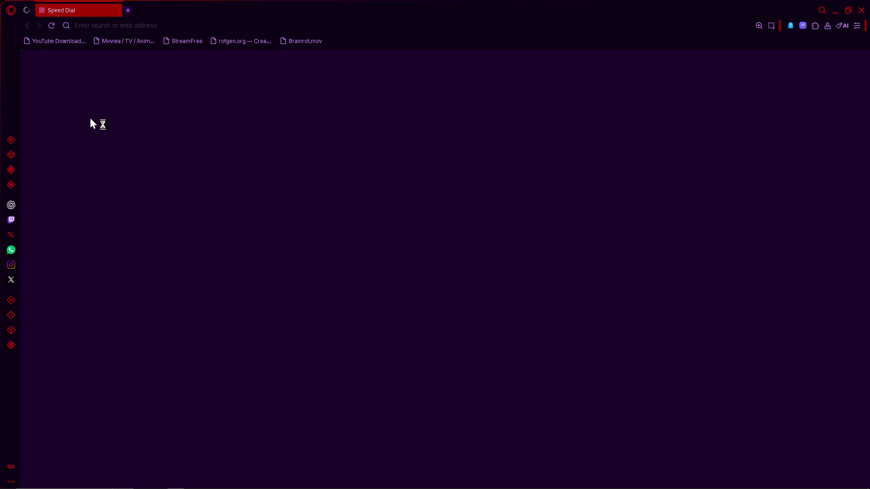
left_click(117, 27)
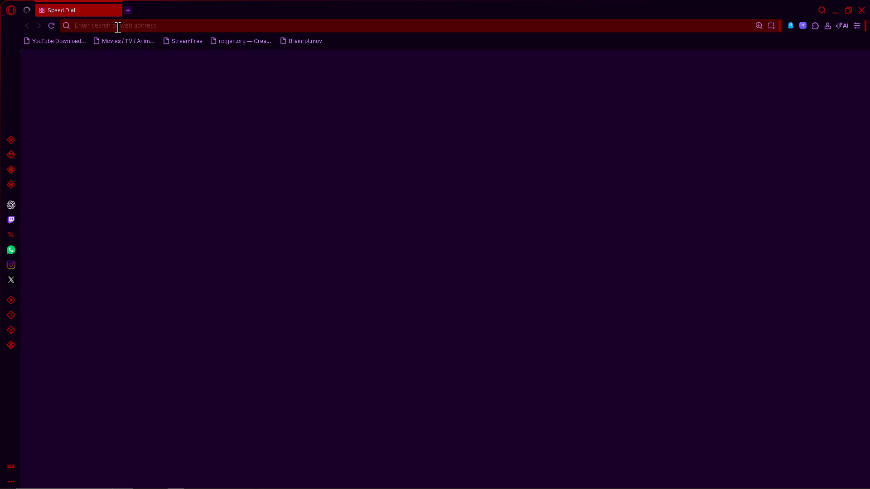
type("my")
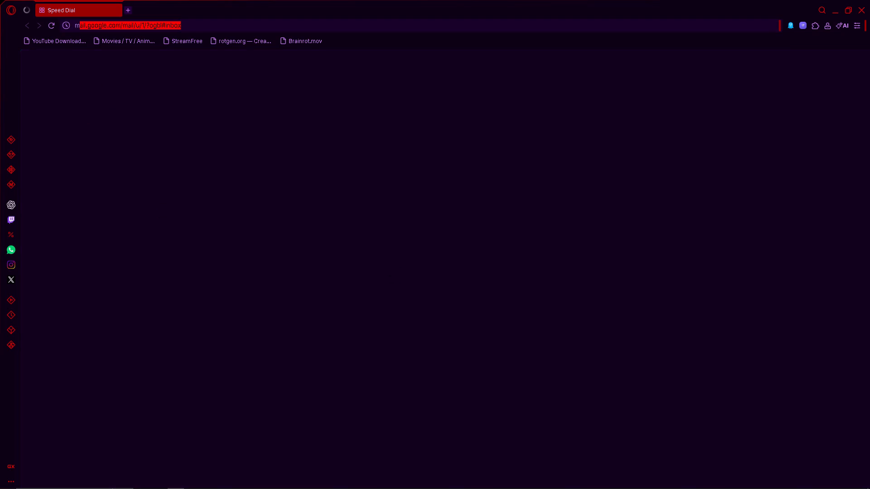
type("instant")
key("Return")
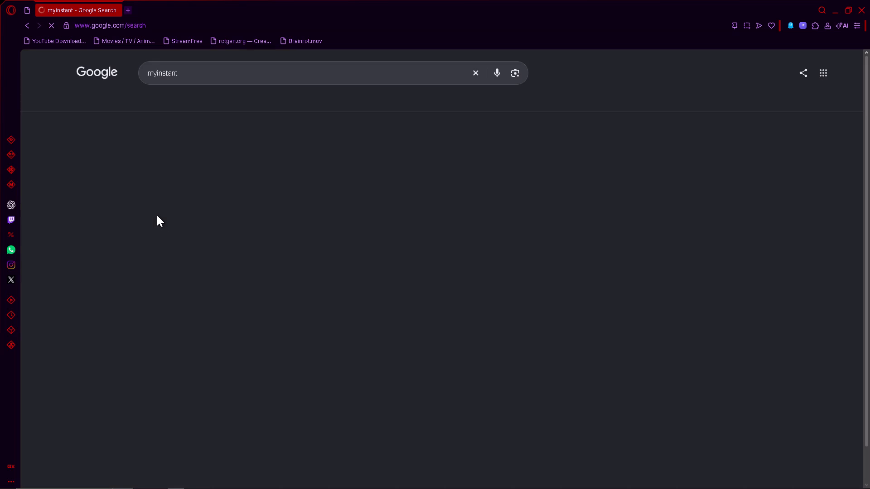
left_click(194, 178)
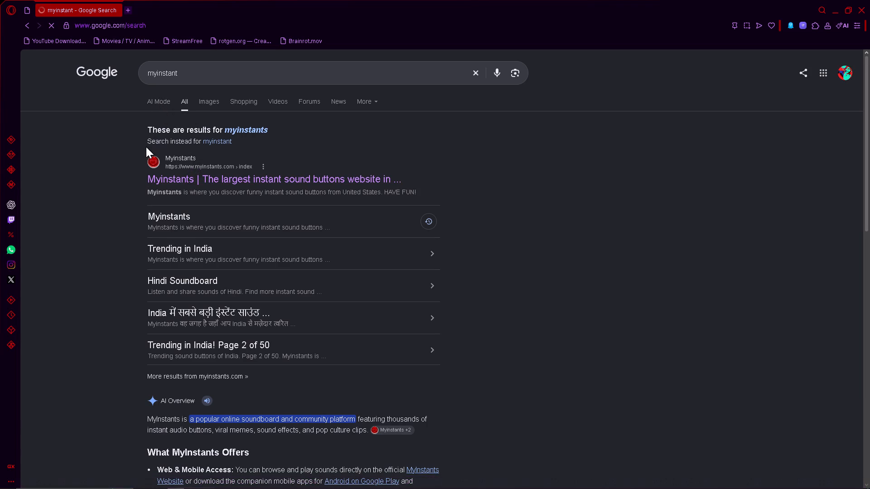
Search Myinstants for "nope", listen to the first nope sound and download it as an MP3.
left_click(120, 65)
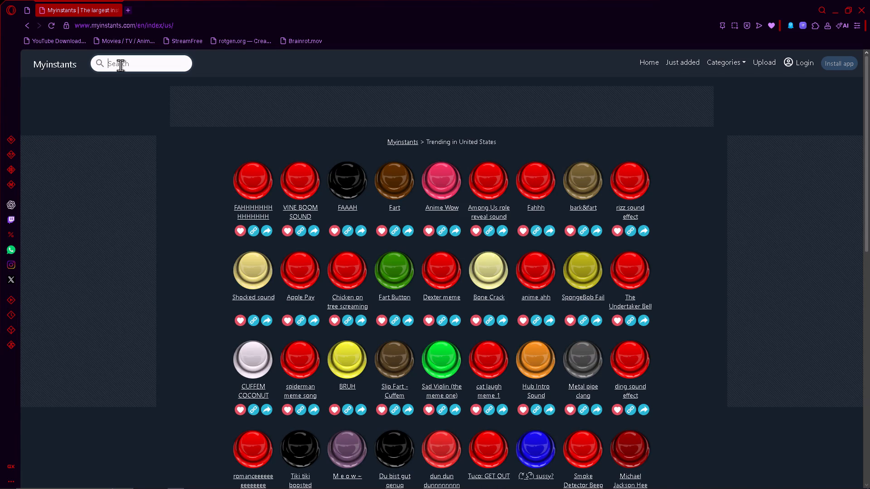
type("nope")
key("Return")
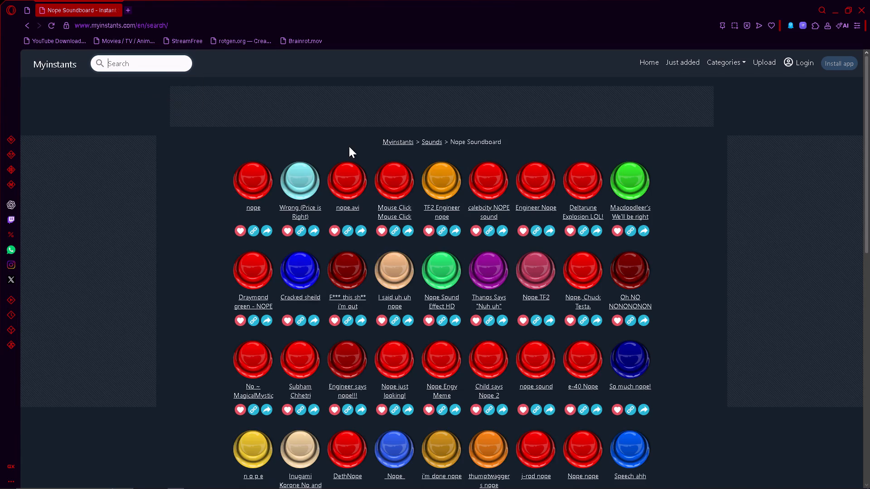
left_click(246, 173)
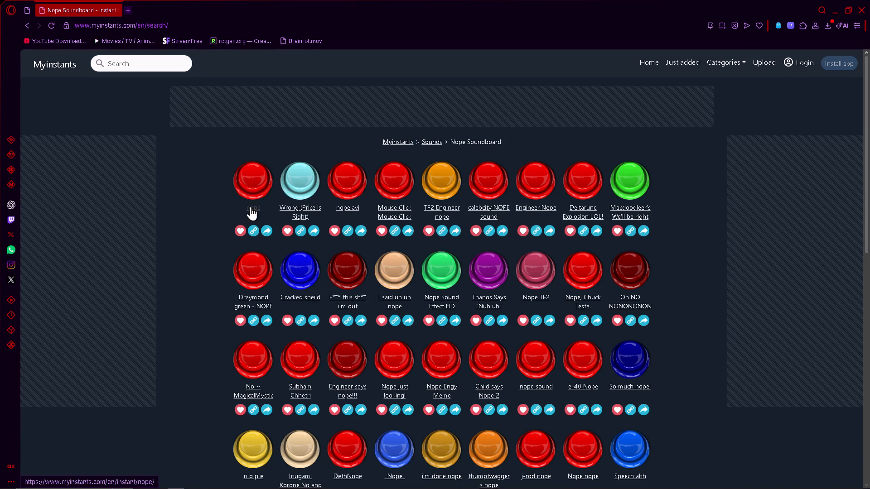
left_click(260, 170)
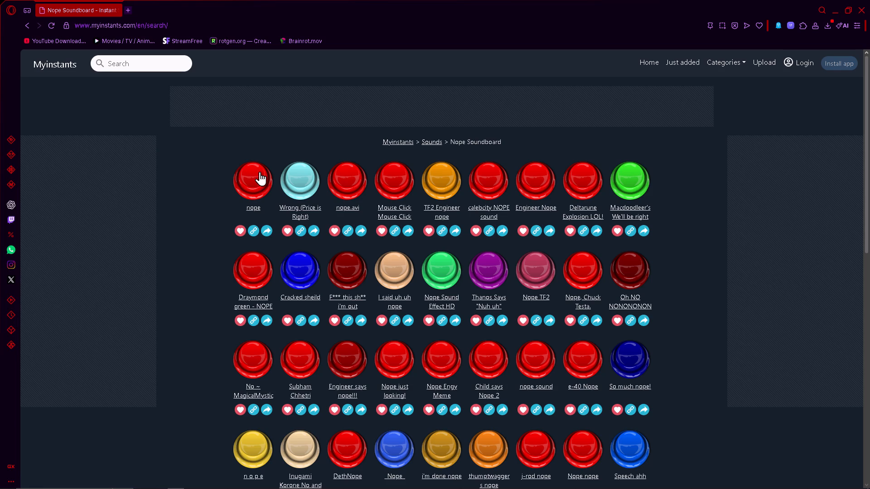
left_click(255, 205)
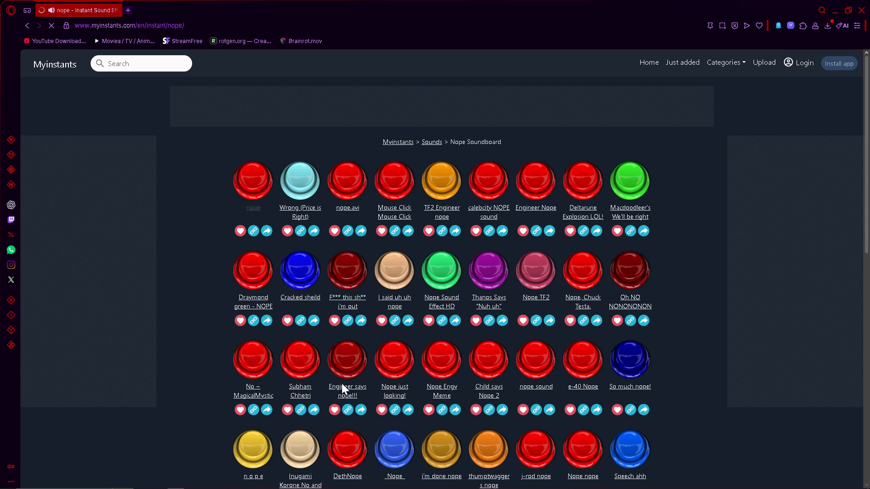
left_click(444, 369)
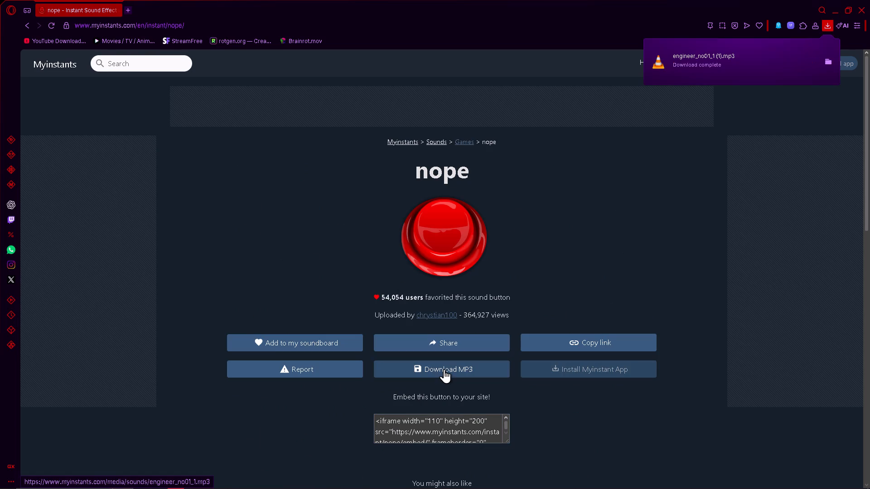
Switch back to Filmora, import the downloaded engineer_no01_1 (1).mp3 into the media album and preview it.
key("alt+Tab")
left_click(114, 22)
left_click(116, 27)
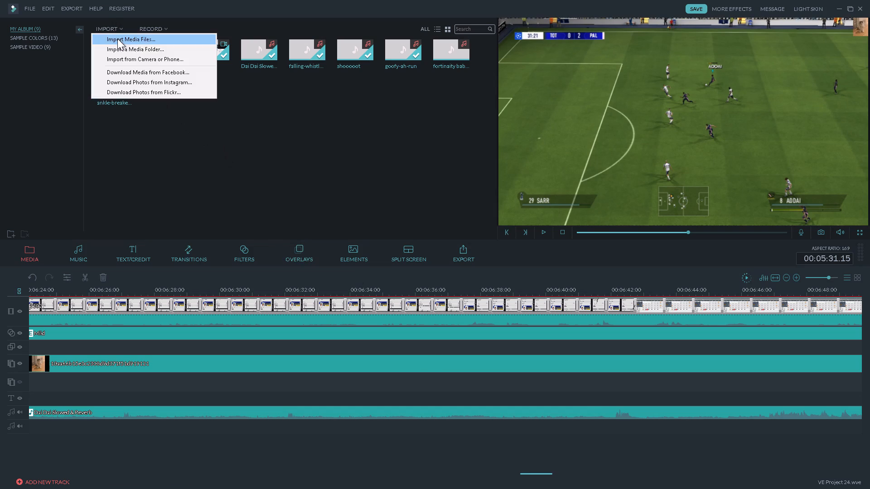
left_click(117, 40)
double_click(108, 94)
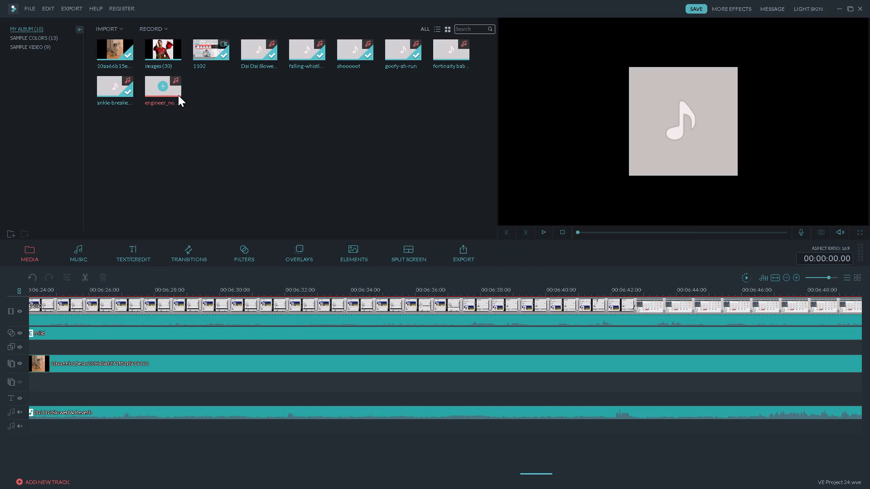
key("space")
key("space")
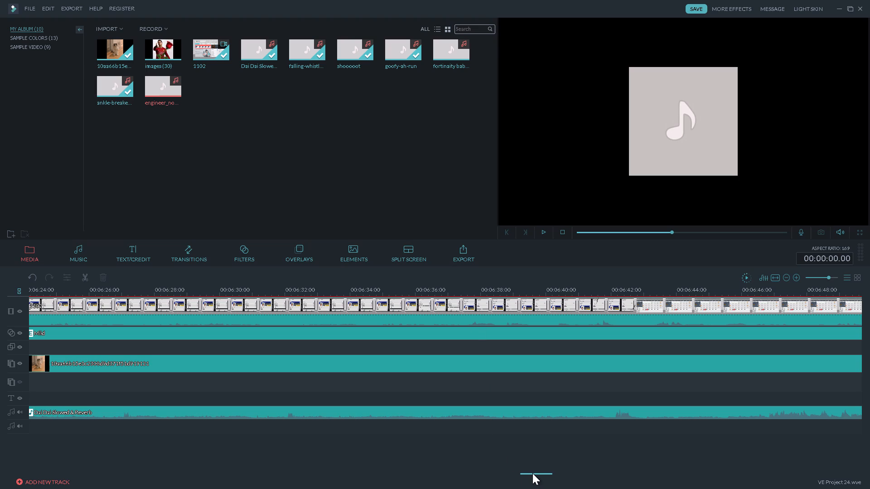
Place the engineer_no sound at 00:05:31.17 on the second audio track and play it against the footage.
left_click_drag(532, 473, 454, 475)
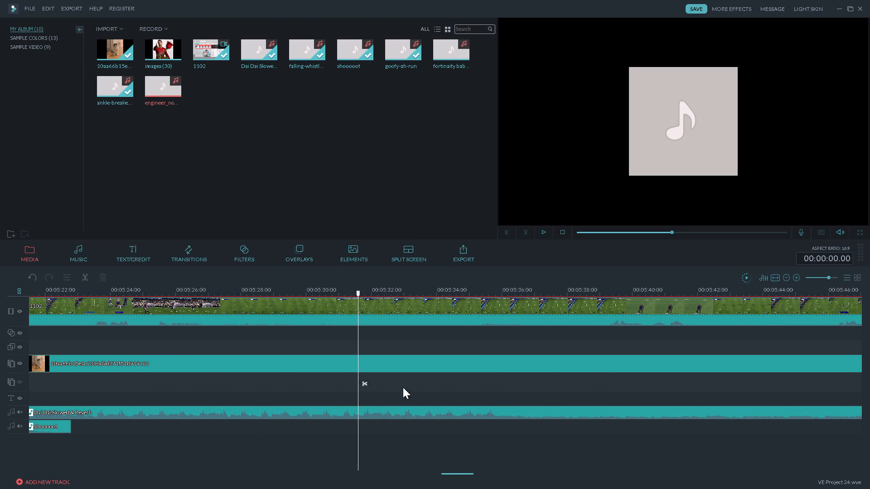
left_click(352, 293)
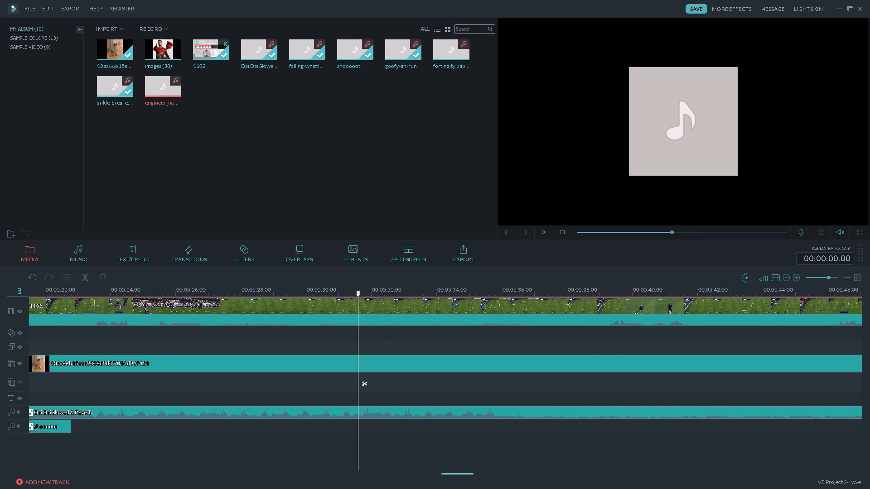
key("space")
key("space")
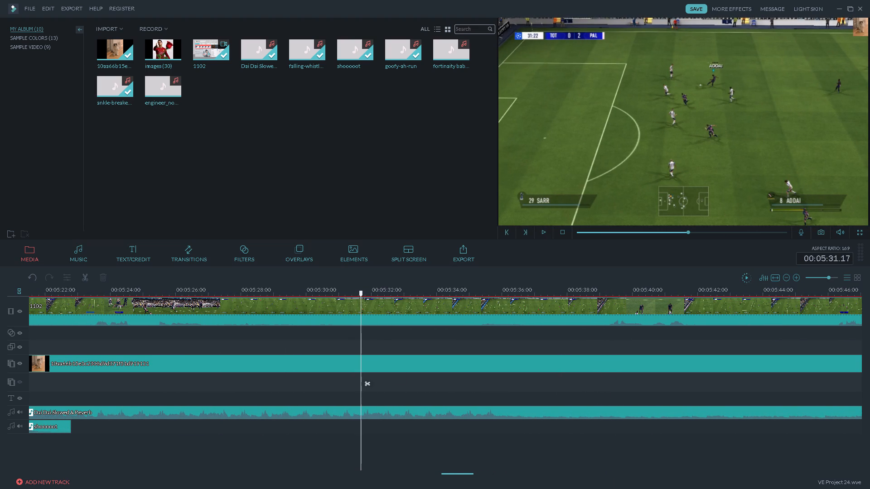
left_click_drag(176, 86, 406, 460)
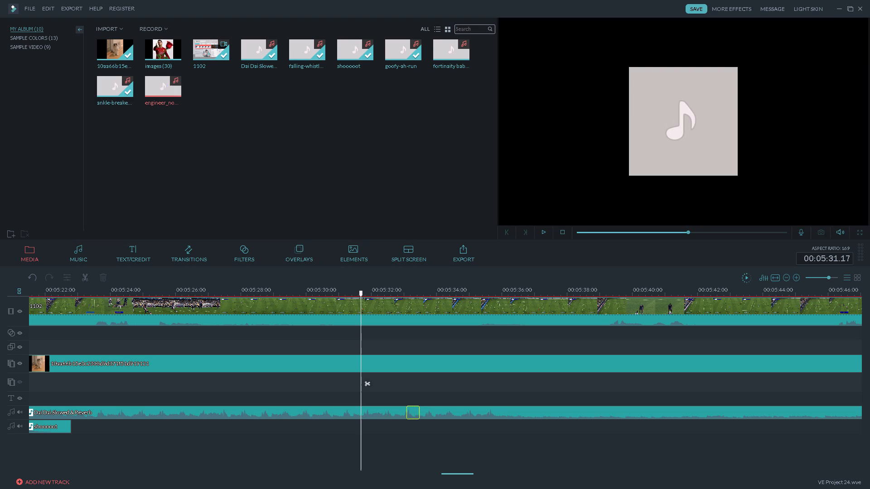
left_click_drag(406, 460, 364, 428)
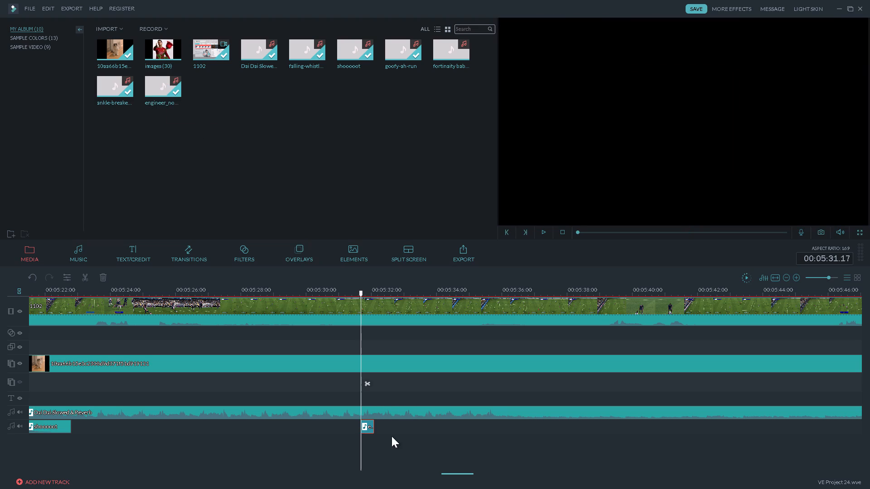
key("space")
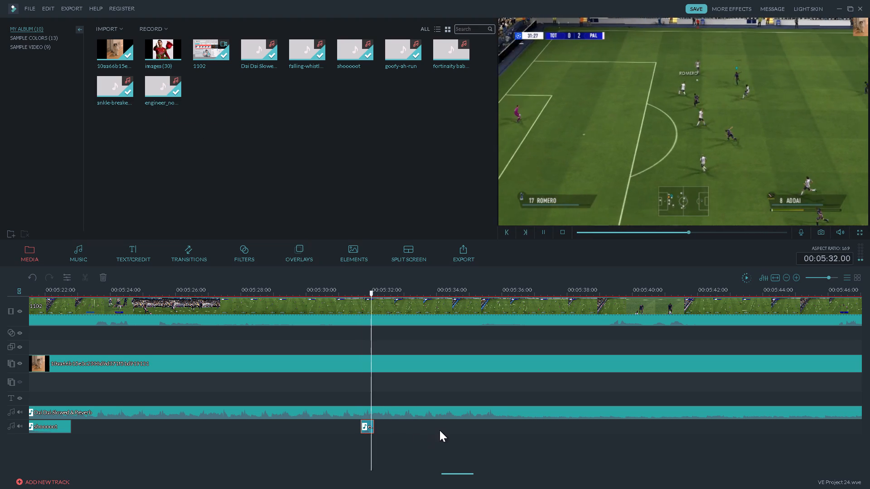
key("space")
Paste a copy of the engineer_no clip at 00:05:33.12 on the second audio track and play both against the footage.
key("space")
key("space")
key("space")
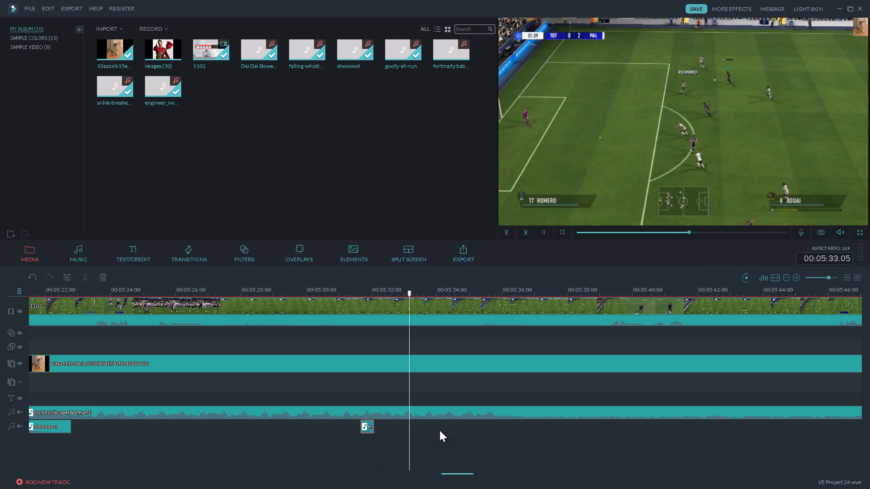
key("space")
key("space")
key("space")
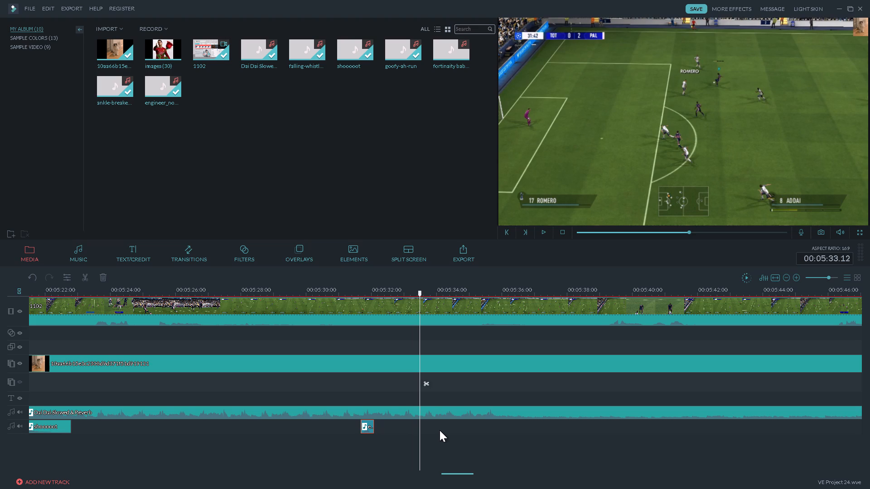
key("ctrl+c")
key("ctrl+v")
key("space")
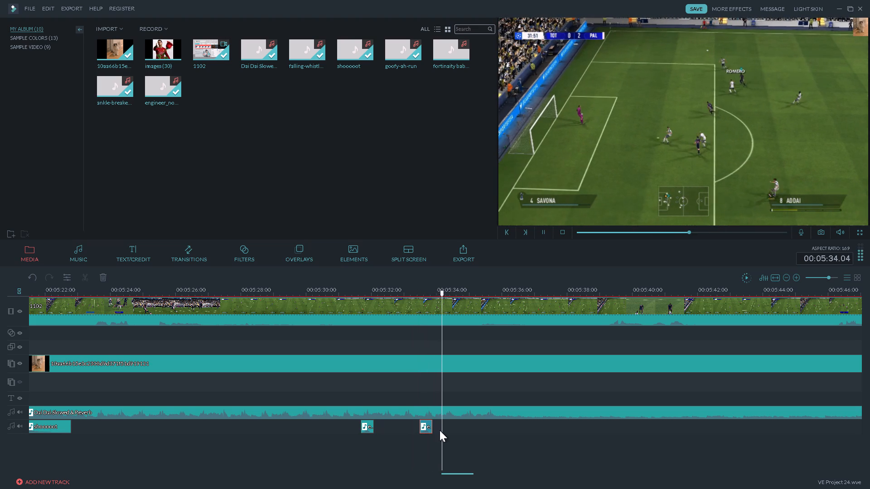
key("space")
left_click(338, 291)
key("space")
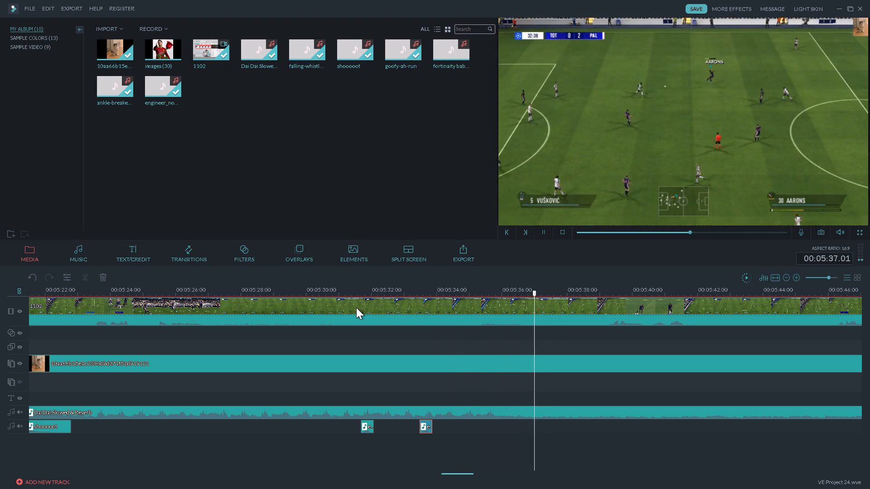
key("space")
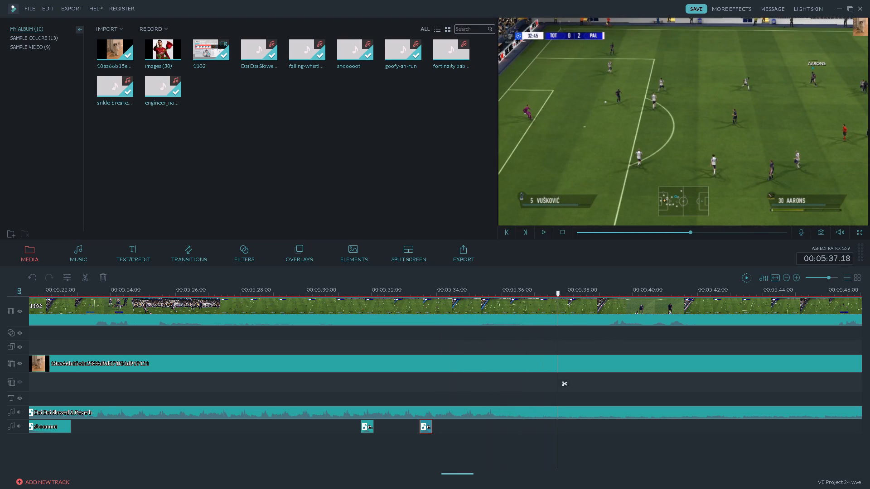
Place the shooooot sound at 00:05:36.19 on the second audio track and play it against the footage.
left_click(532, 291)
left_click(519, 292)
key("space")
key("space")
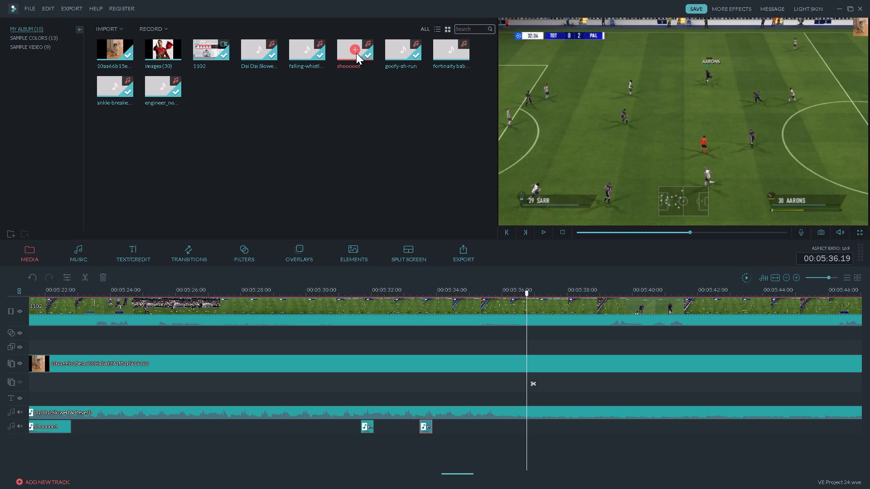
left_click_drag(364, 51, 525, 430)
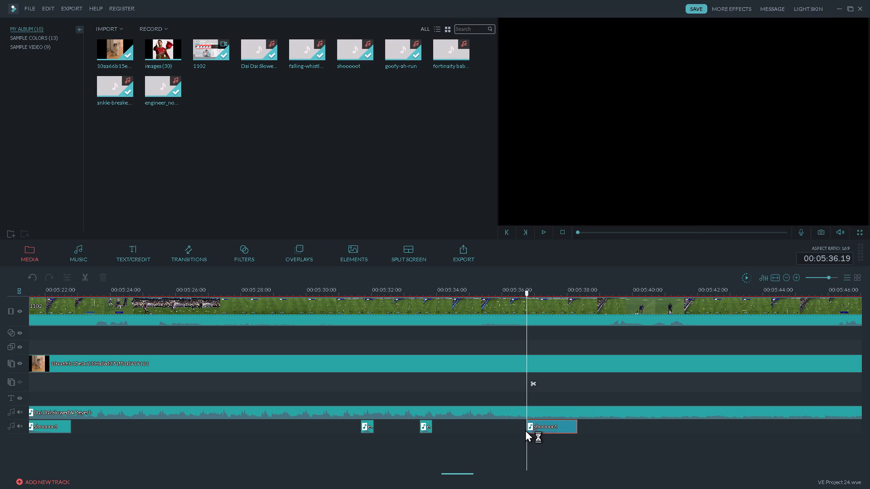
key("space")
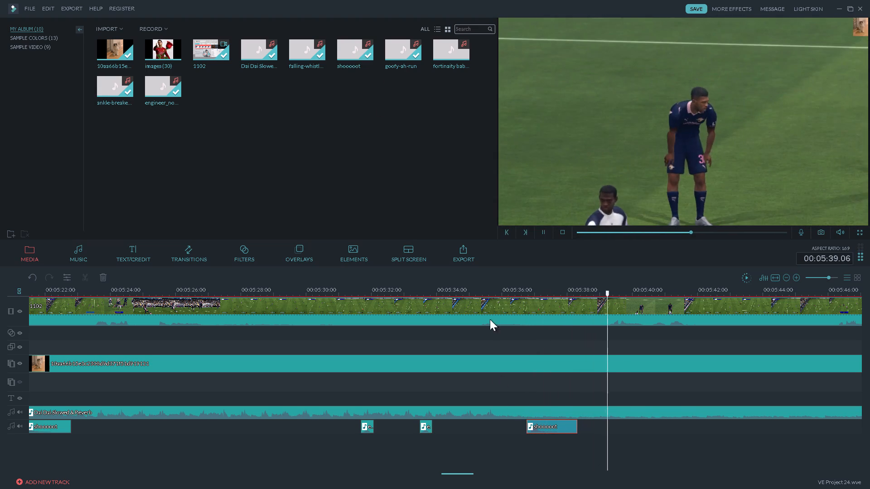
left_click(502, 293)
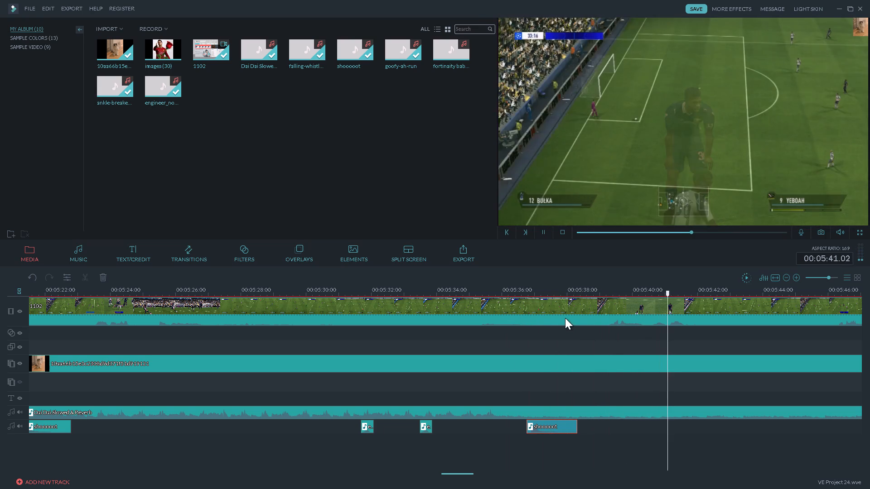
Paste a copy of the shooooot clip at 00:05:42.23, undo it, and paste it at 00:05:44.03 on the second audio track instead.
key("space")
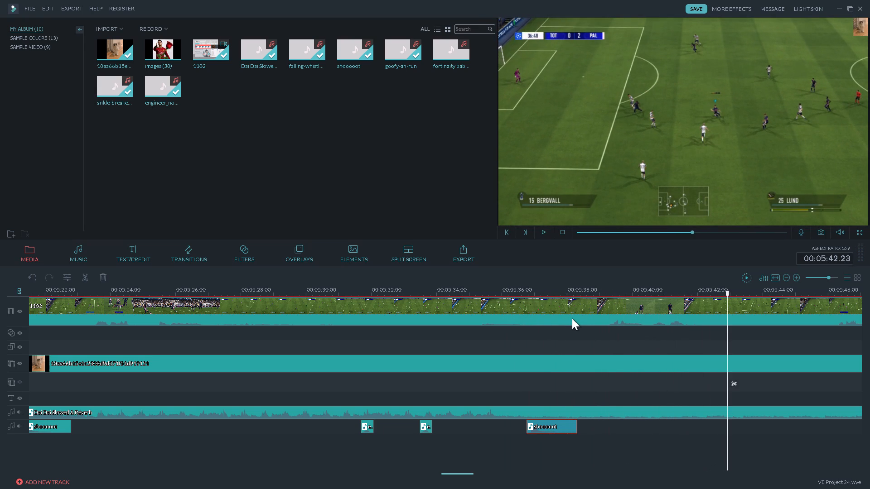
key("ctrl+c")
key("ctrl+v")
key("space")
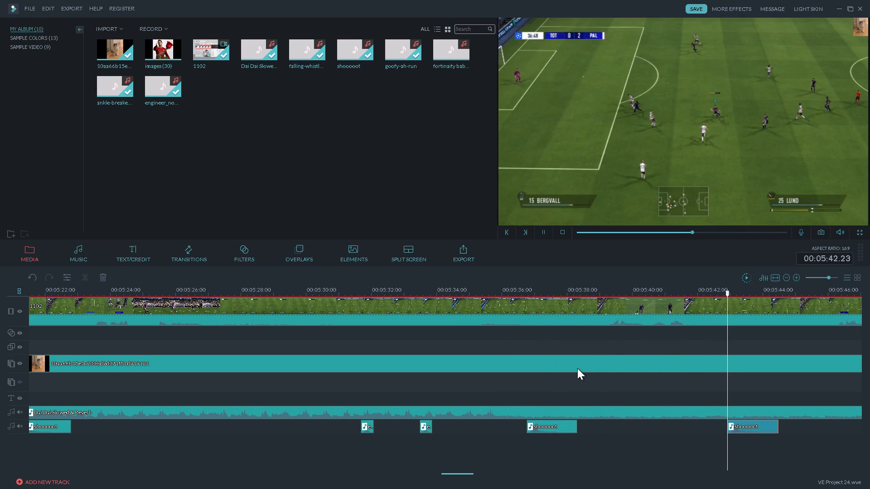
key("space")
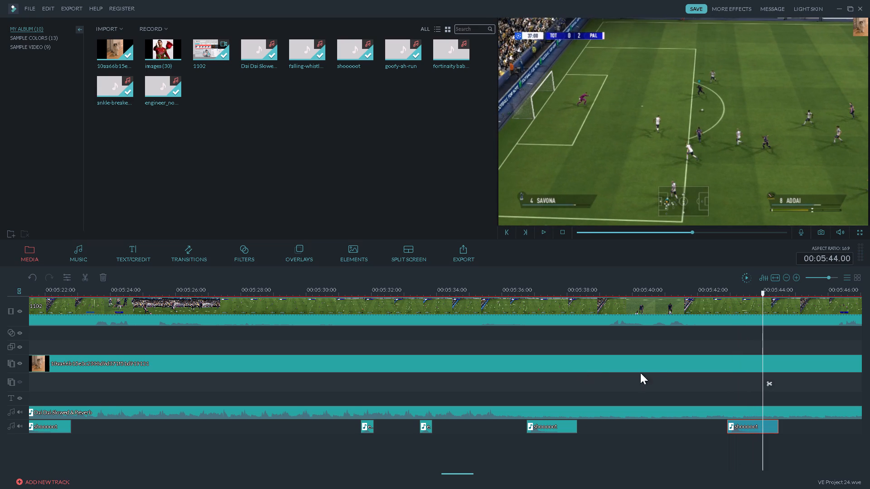
key("ctrl+z")
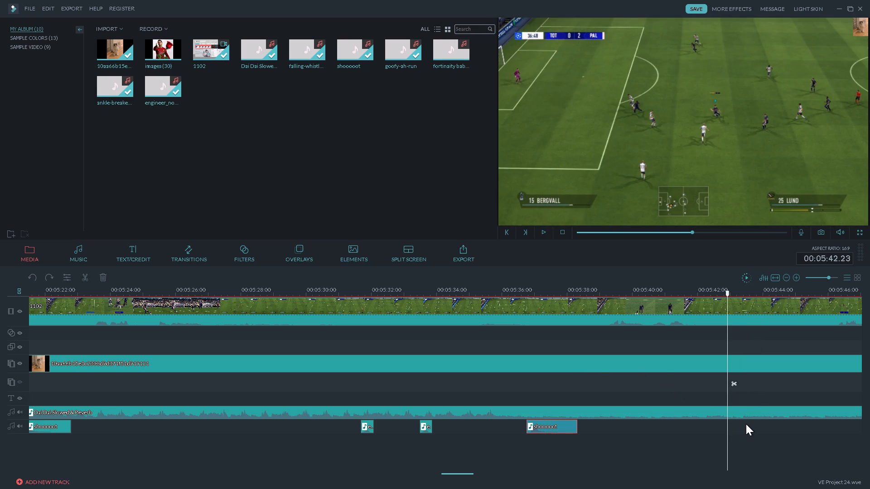
key("space")
key("space")
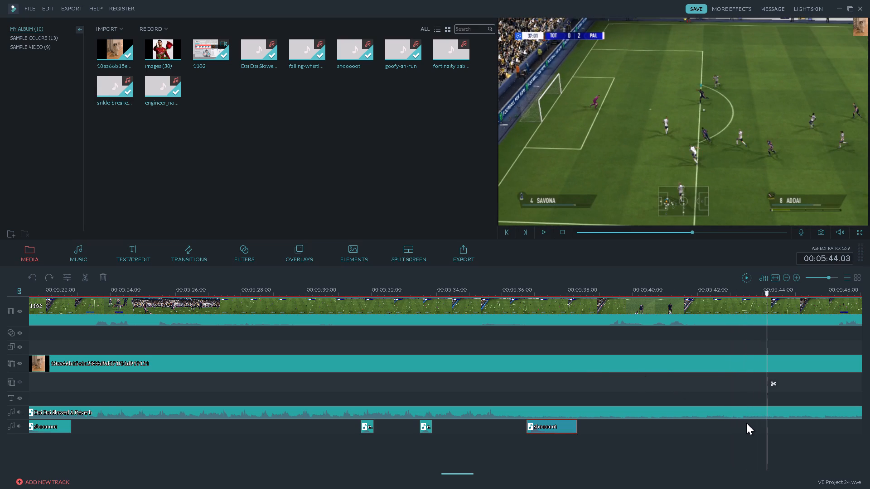
key("ctrl+v")
key("space")
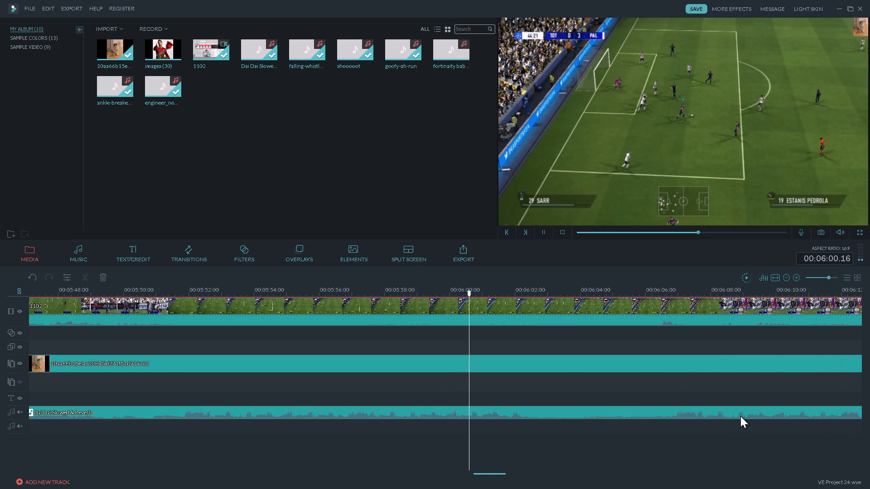
Paste another copy of the shooooot clip at about 00:06:02.19 on the second audio track and play it against the footage.
key("space")
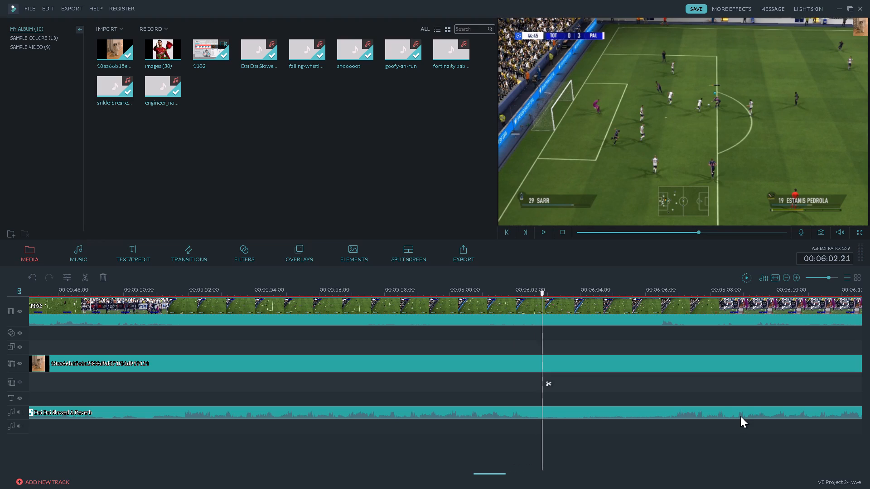
key("Left")
key("Left")
key("Left")
key("Left")
key("Left")
key("Left")
key("Left")
key("Left")
key("Left")
key("Left")
key("Left")
key("Left")
key("Left")
key("Left")
key("Left")
key("Left")
key("Left")
key("Left")
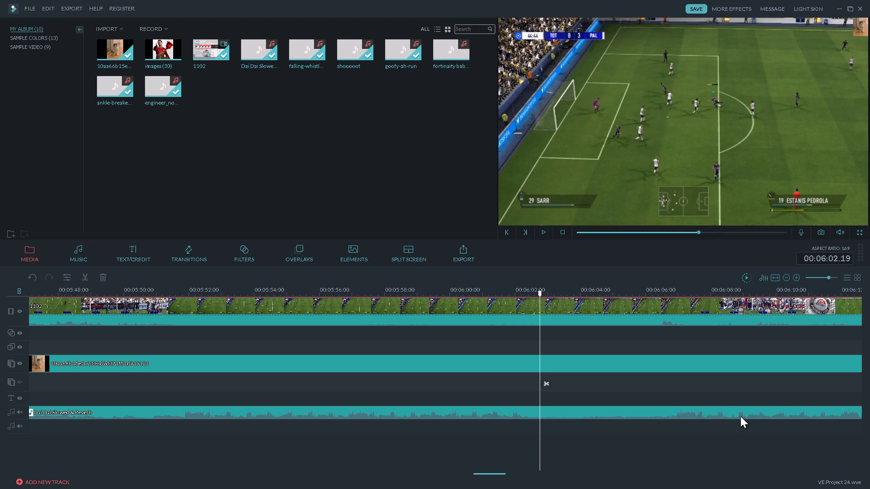
key("Left")
key("Left")
key("Left")
key("Left")
key("Left")
key("Left")
key("Left")
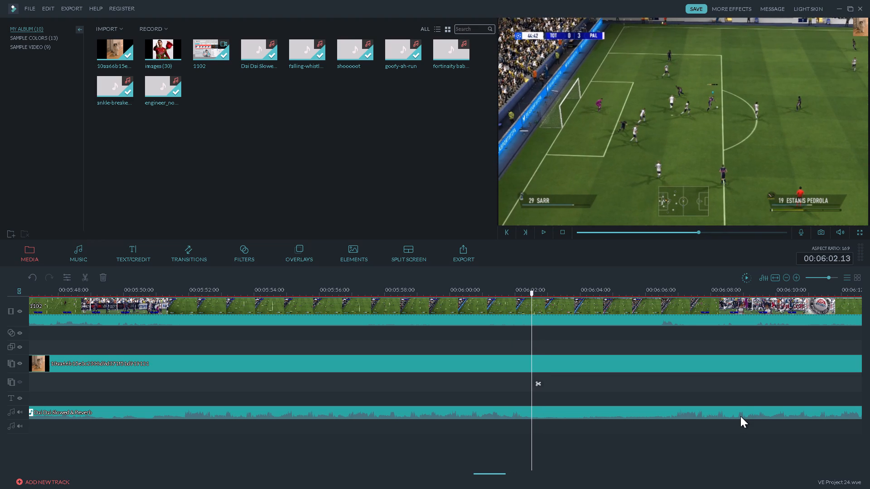
key("space")
key("space")
key("ctrl+v")
key("space")
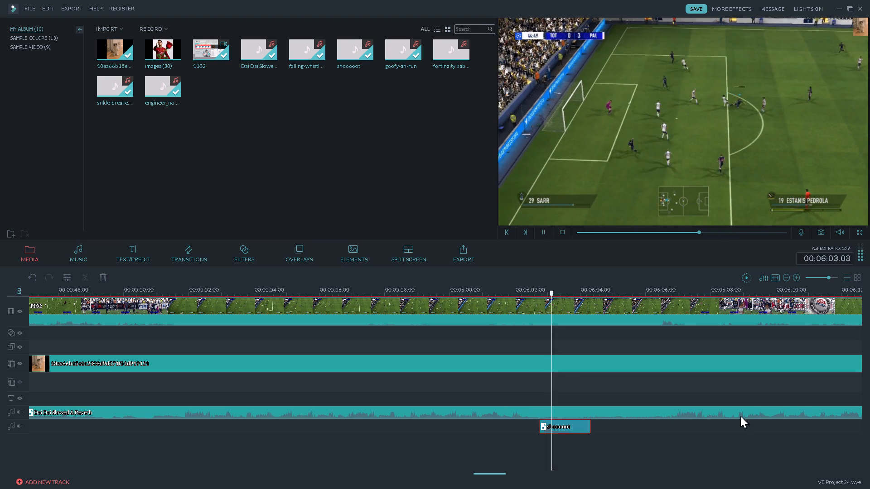
Play the footage in short bursts up to 00:06:05.05 to examine the action following the last shooooot clip.
key("space")
key("space")
key("space")
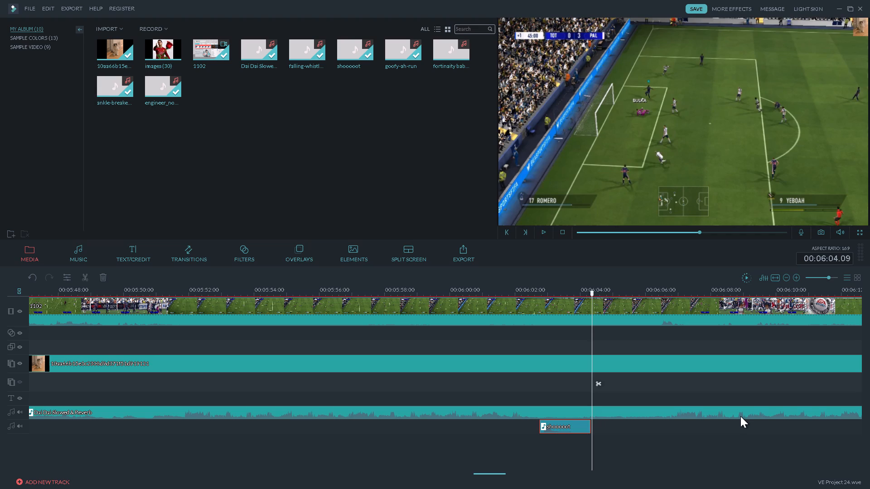
key("space")
key("space")
key("space")
key("space")
key("space")
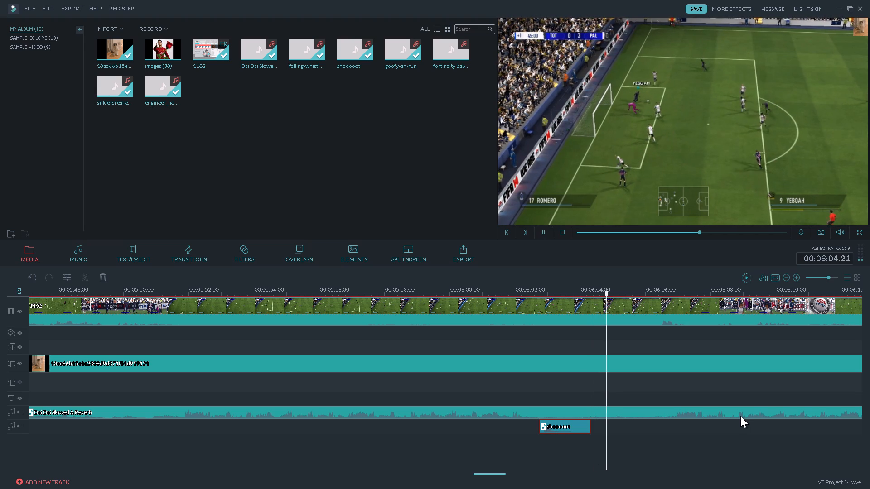
key("space")
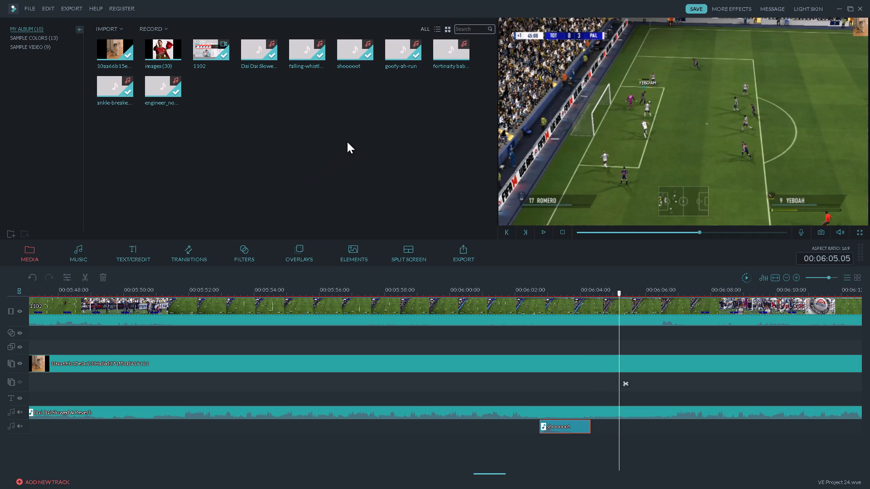
Switch to Opera GX, search Myinstants for "wipe" and listen to sounds in the first two rows, including Glass Wipe Polish and squad wipe.
key("alt+Tab")
left_click(130, 58)
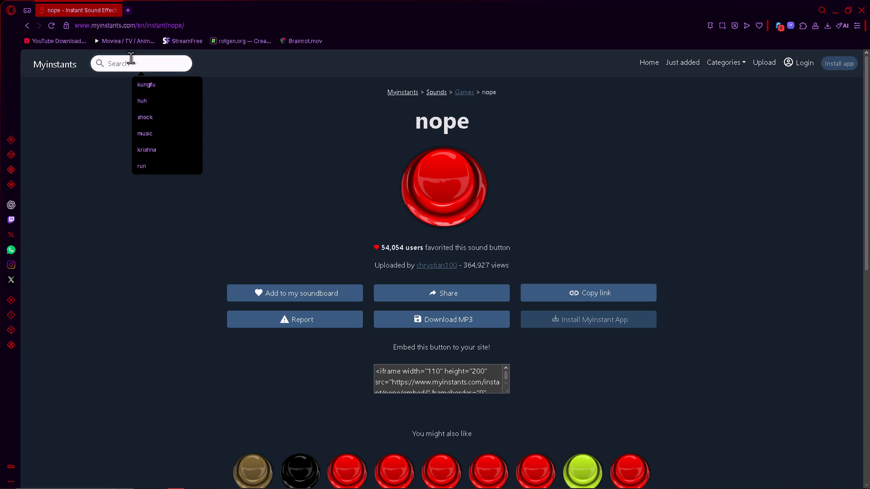
type("wipe")
key("Return")
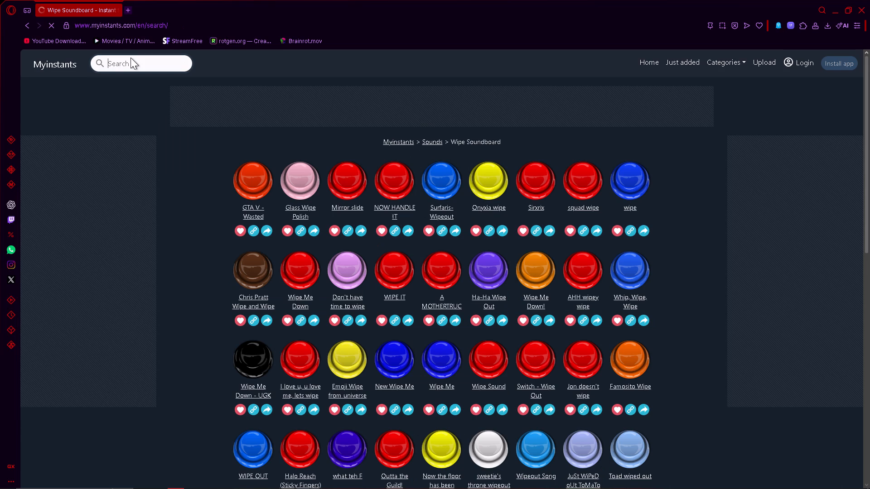
left_click(295, 130)
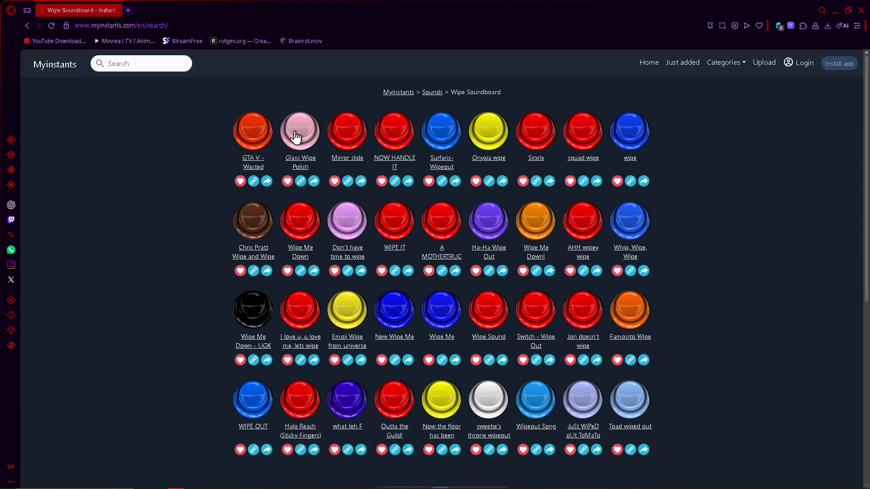
left_click(351, 127)
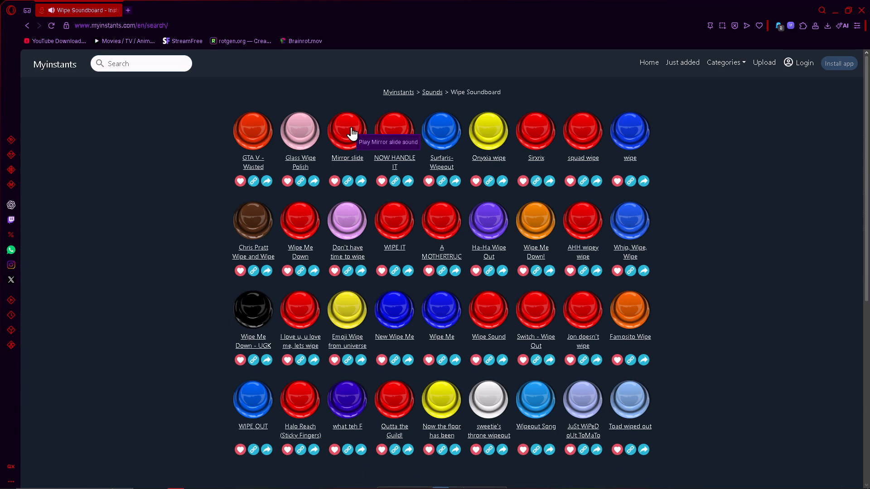
left_click(401, 123)
left_click(535, 120)
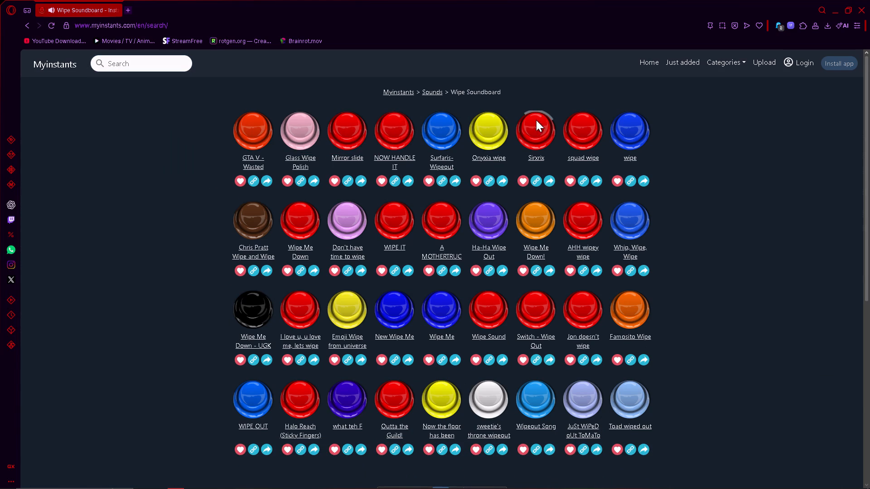
left_click(585, 124)
left_click(628, 125)
left_click(535, 223)
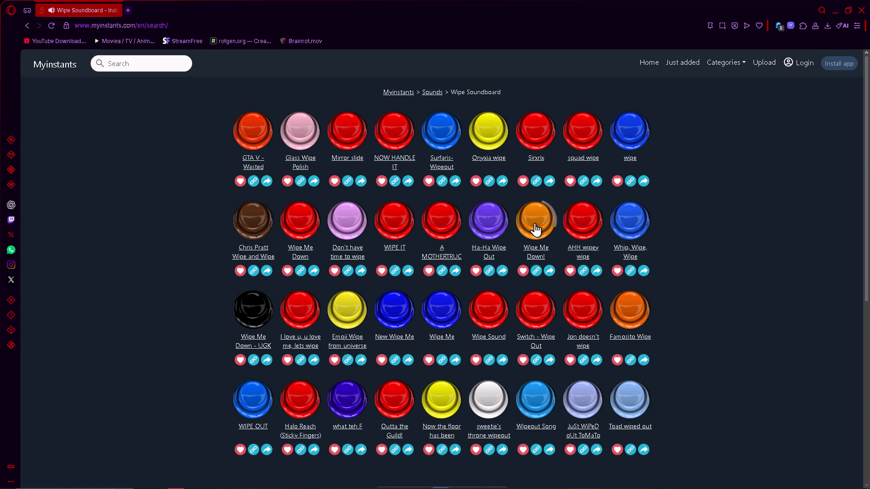
left_click(409, 216)
left_click(299, 219)
left_click(245, 139)
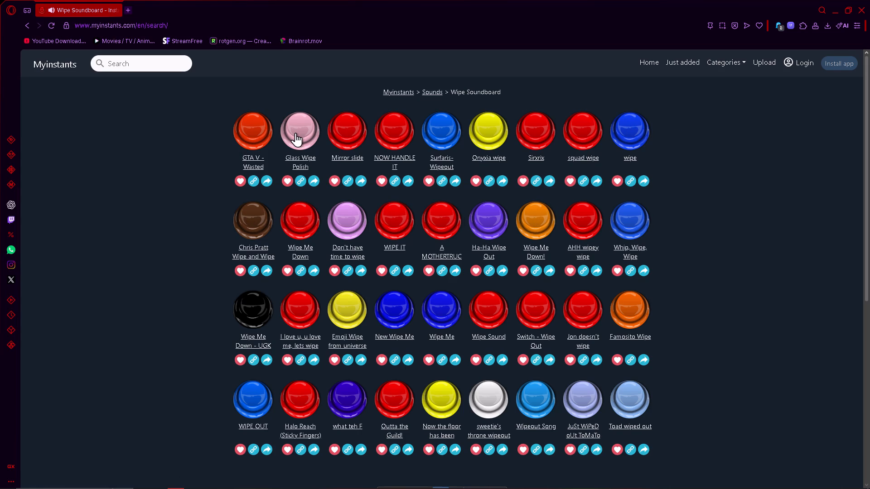
left_click(295, 133)
Search Myinstants for "slide" and listen to the Cartoon slide whistle, miss sound and Slide sounds.
left_click(123, 67)
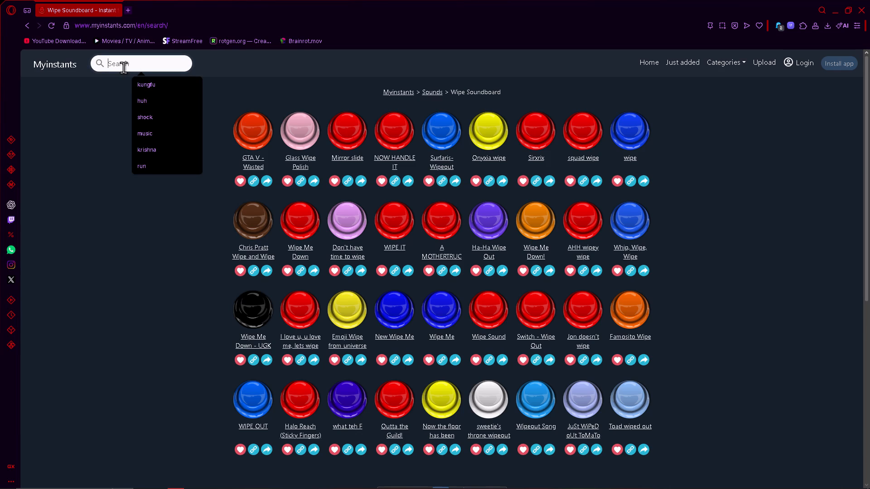
type("slide")
key("Return")
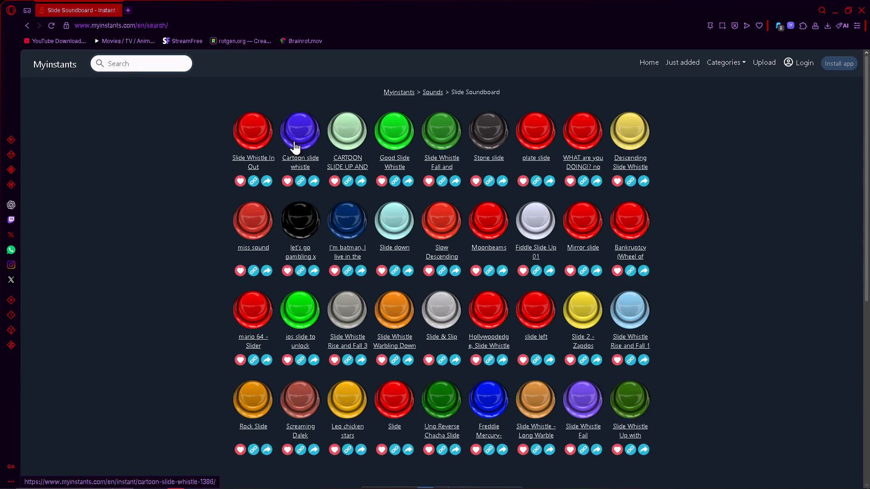
left_click(296, 127)
left_click(252, 217)
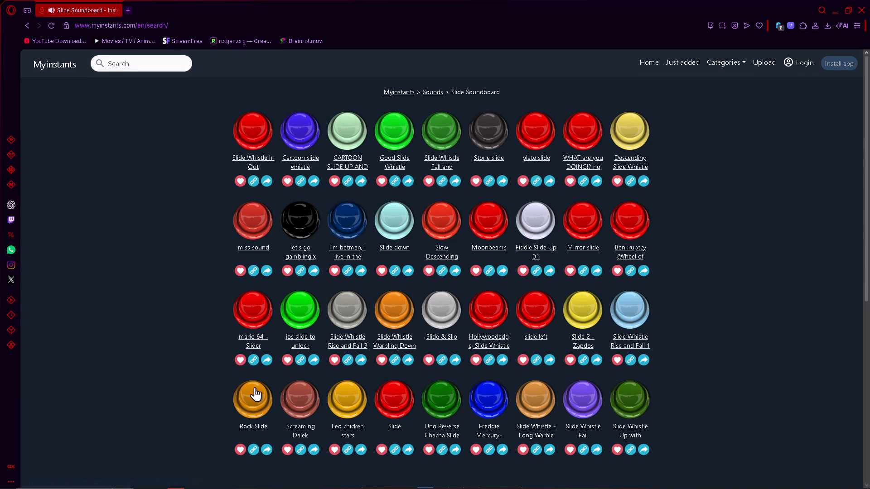
left_click(389, 394)
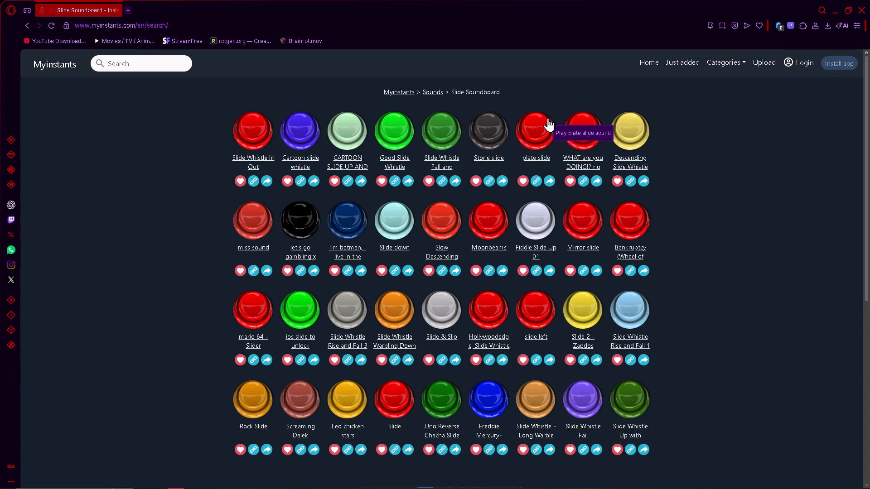
Search Myinstants for "swipe" and listen to sounds across all three rows, including Swipe, Bro Got Swiped and Coin Swiped Off 1.
left_click(149, 69)
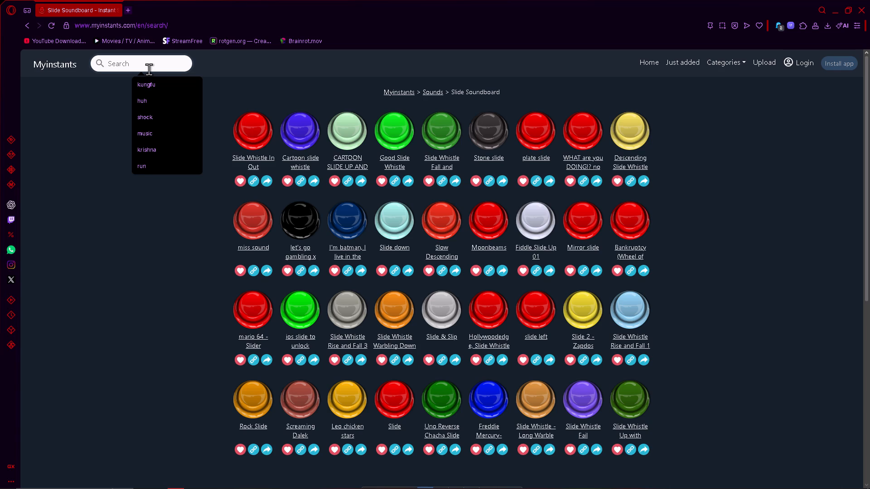
type("swipe")
key("Return")
left_click(246, 124)
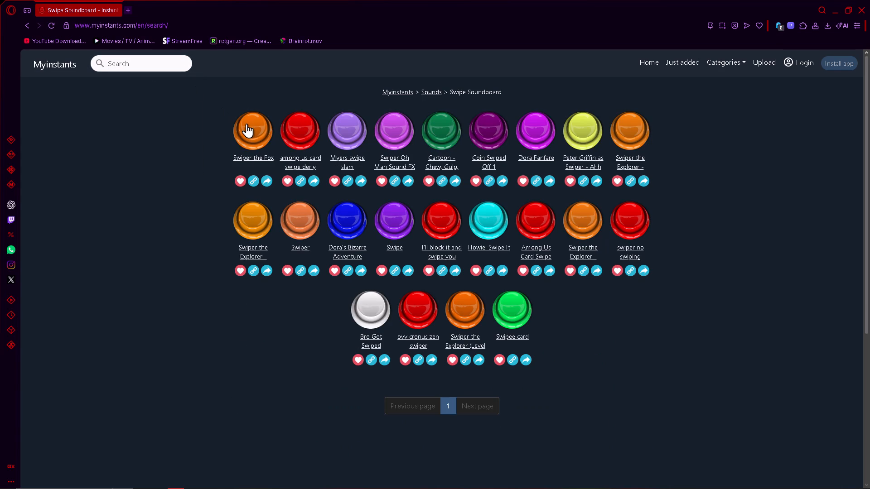
left_click(293, 211)
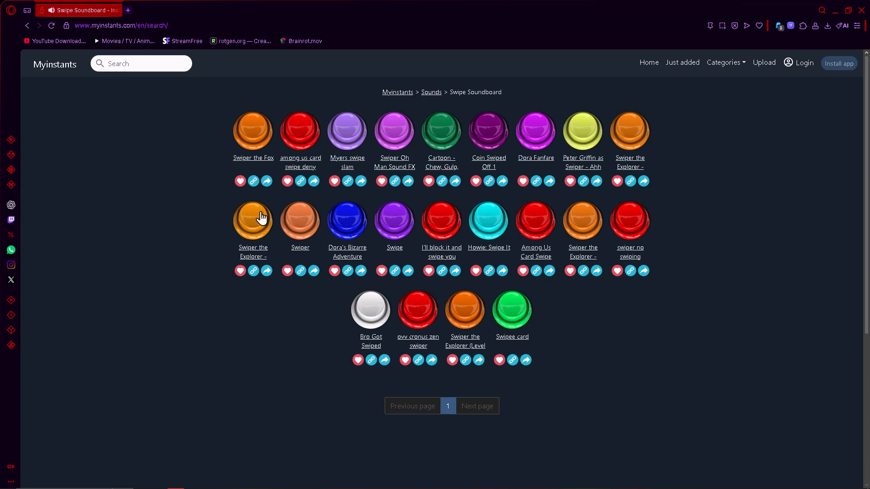
left_click(261, 211)
left_click(386, 219)
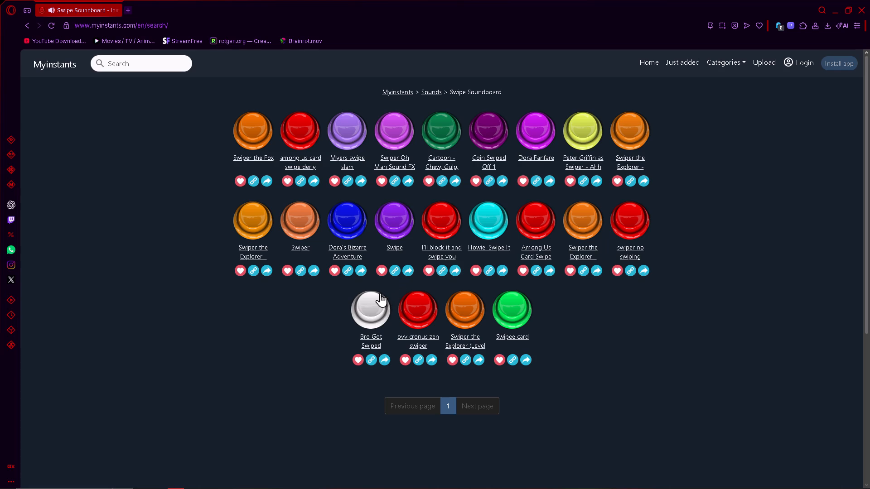
left_click(374, 295)
left_click(420, 303)
left_click(517, 305)
left_click(541, 127)
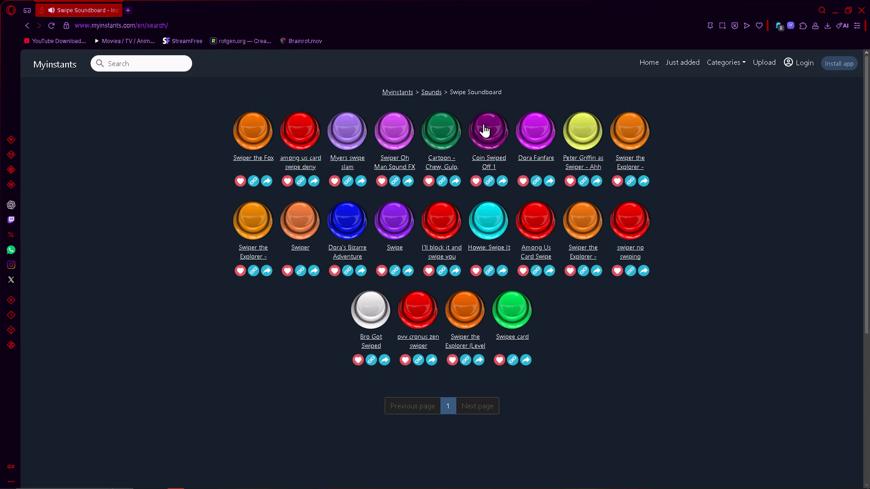
left_click(483, 124)
left_click(355, 126)
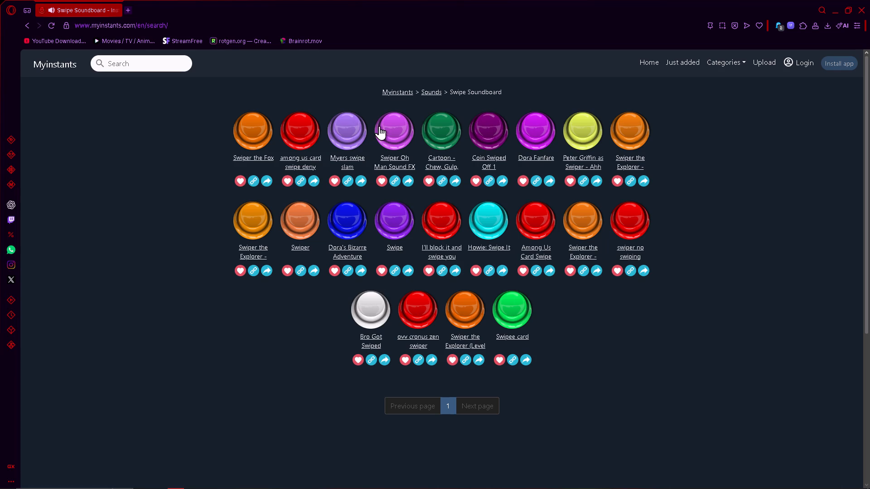
left_click(387, 125)
Search Myinstants for "low shot" and listen to the Pixel Gun 3d ultimatum, Game Shot (Low volume) and spamton.mp3 sounds.
left_click(117, 66)
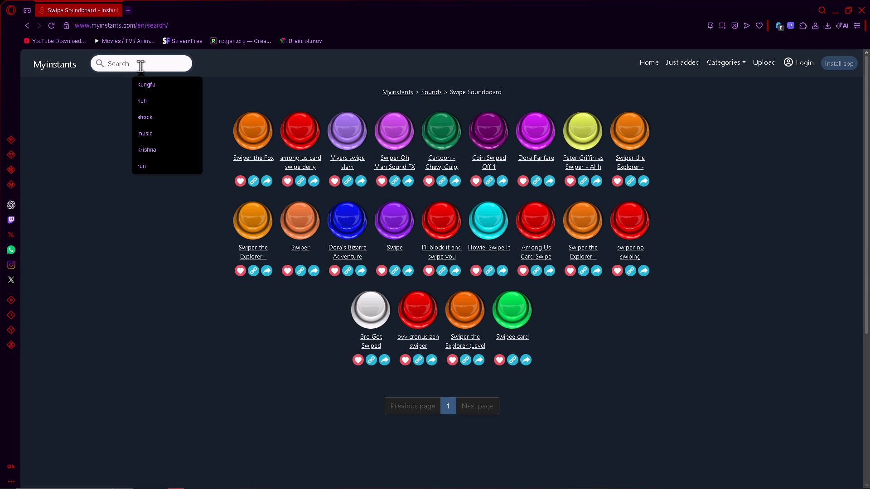
type("low shot")
key("Return")
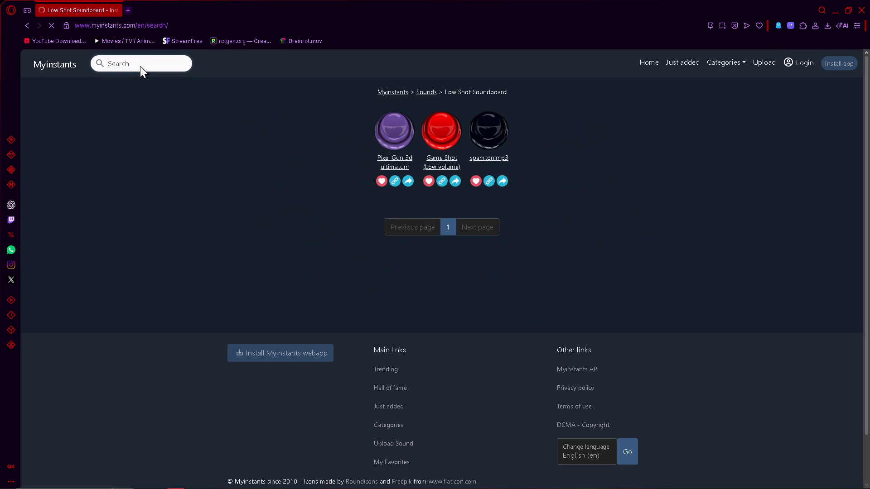
left_click(406, 122)
left_click(434, 124)
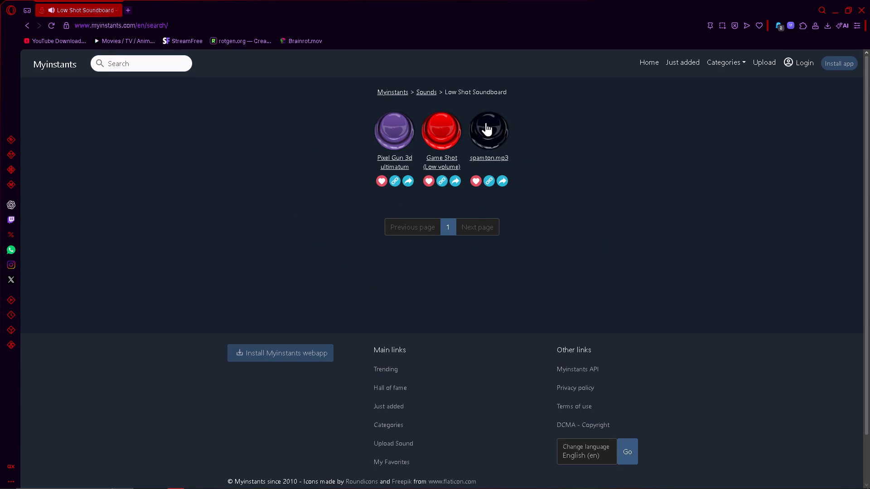
left_click(489, 122)
left_click(449, 125)
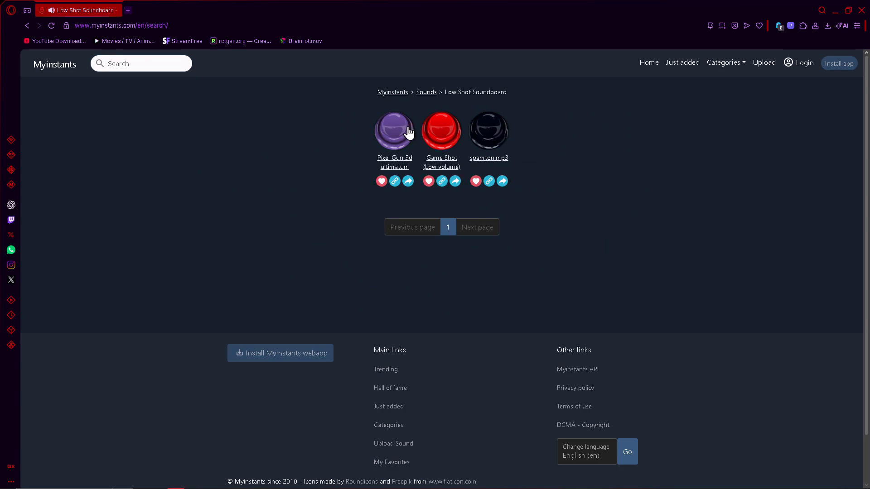
left_click(401, 126)
Switch to Wondershare Filmora and play the footage through the contract offer to about 00:06:43 to check the audio balance.
key("alt+Tab")
key("space")
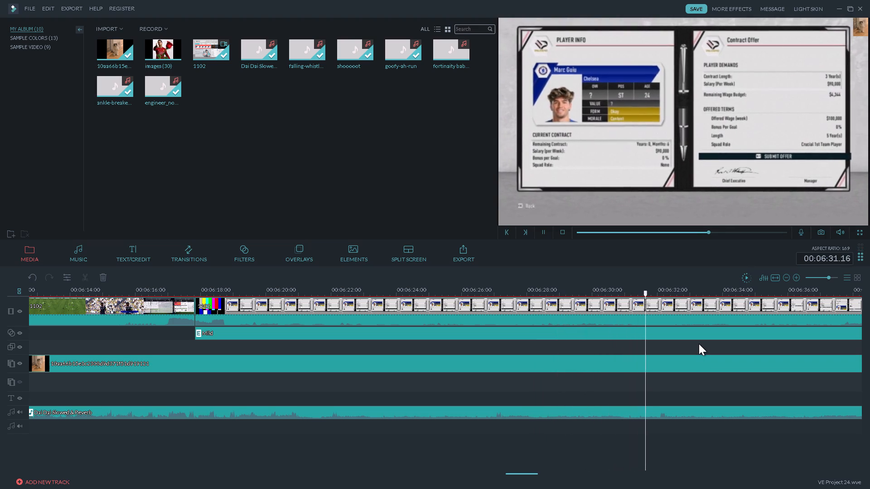
key("plus")
key("plus")
key("plus")
key("plus")
type("+++++++++")
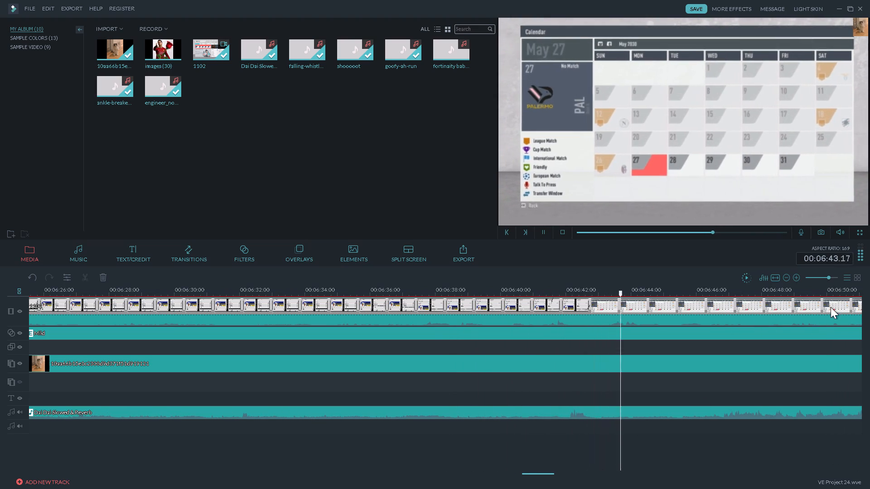
key("space")
Set the volume of the first two Dai Dai Slowed & Reverb music clips to 4.
left_click(821, 277)
left_click(817, 278)
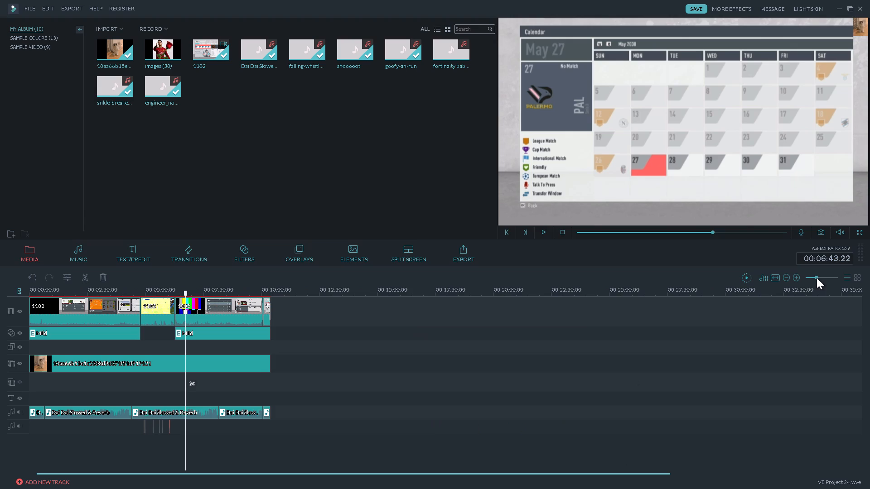
double_click(36, 411)
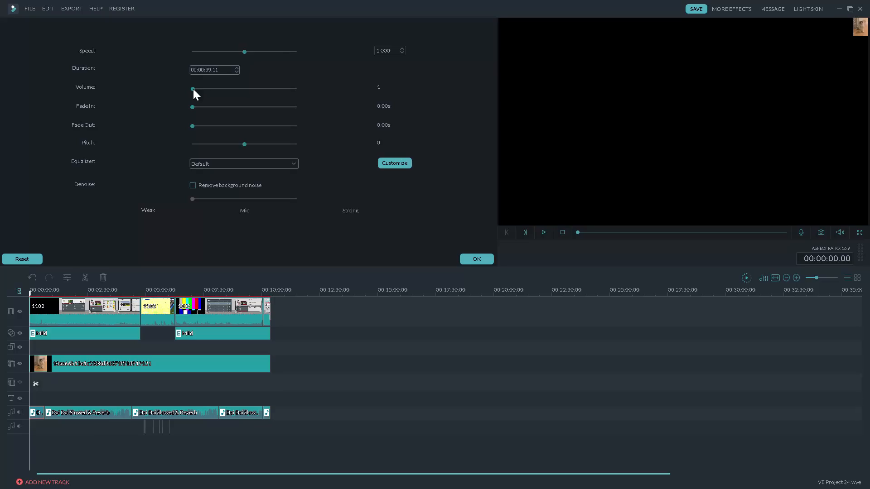
left_click(193, 88)
key("space")
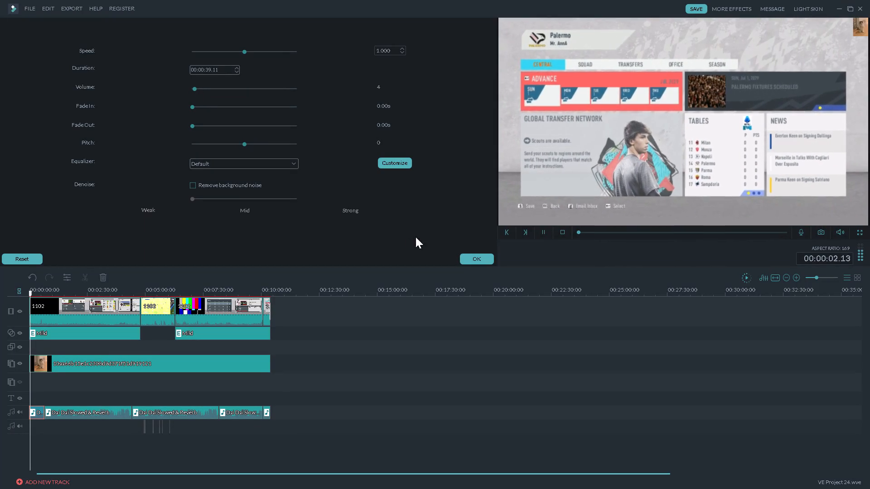
double_click(67, 416)
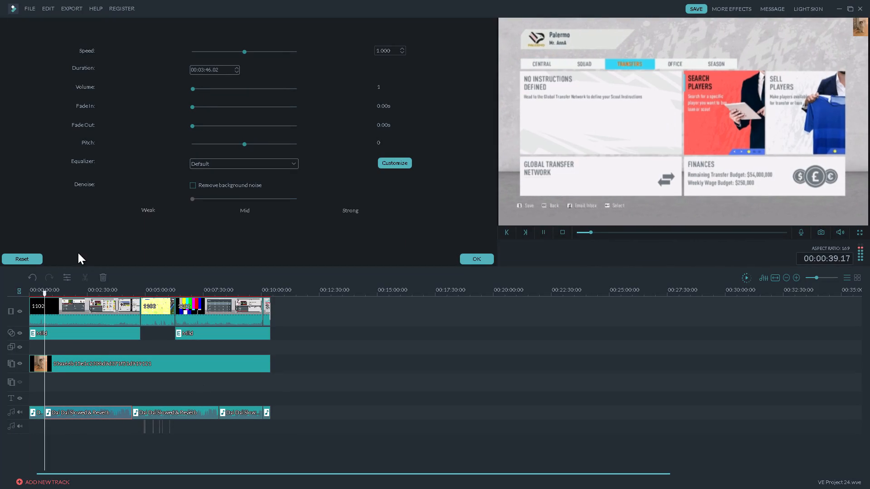
left_click(194, 89)
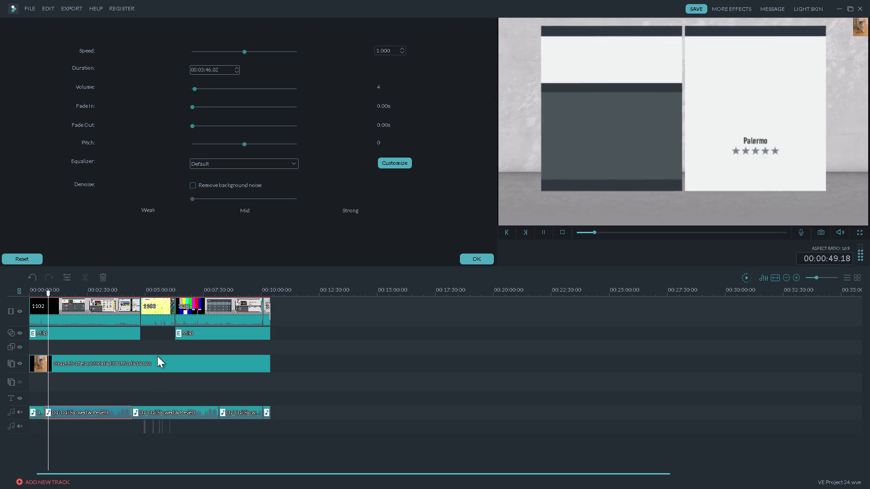
Set the third Dai Dai music clip's volume to 5 and the fourth's to 4, and close the audio settings.
double_click(176, 412)
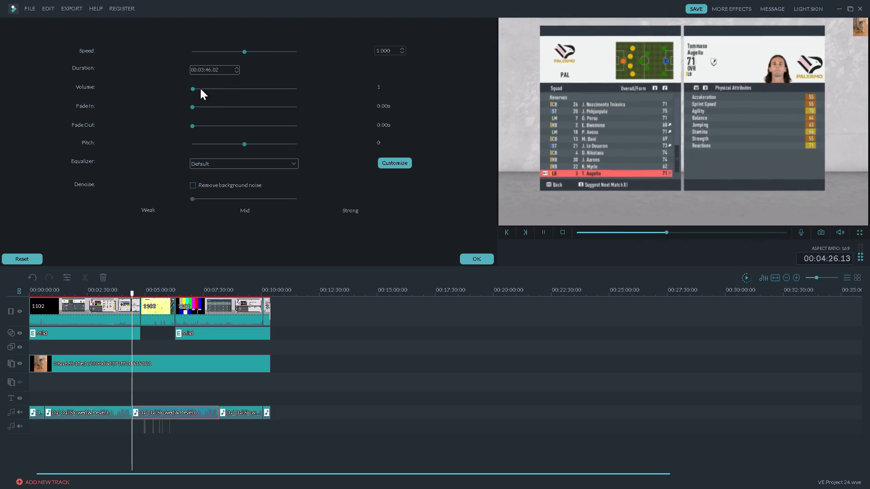
left_click(194, 90)
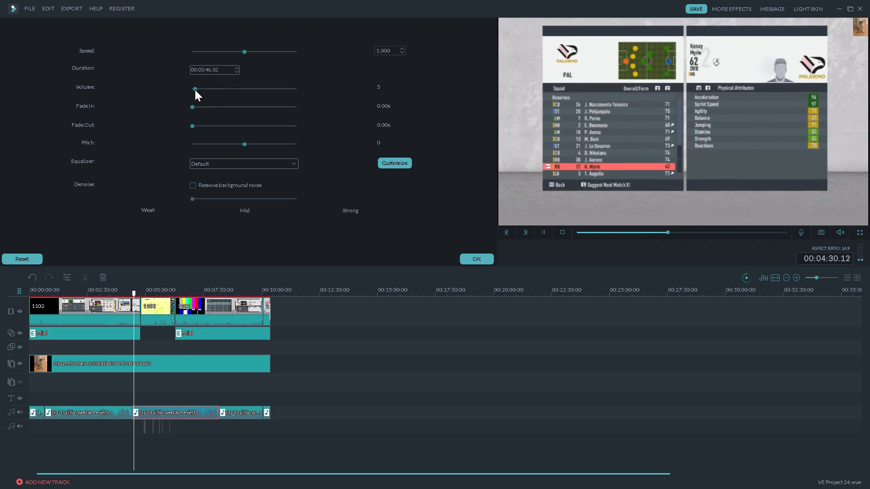
double_click(235, 412)
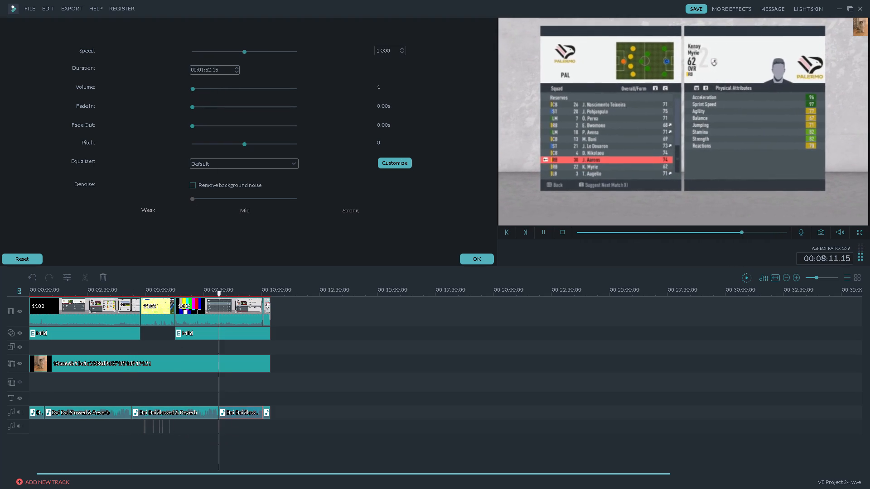
left_click(192, 91)
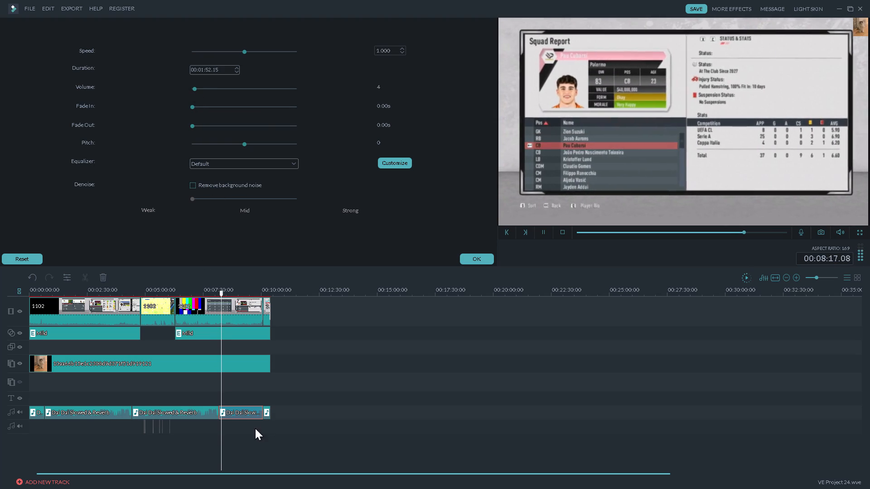
double_click(264, 410)
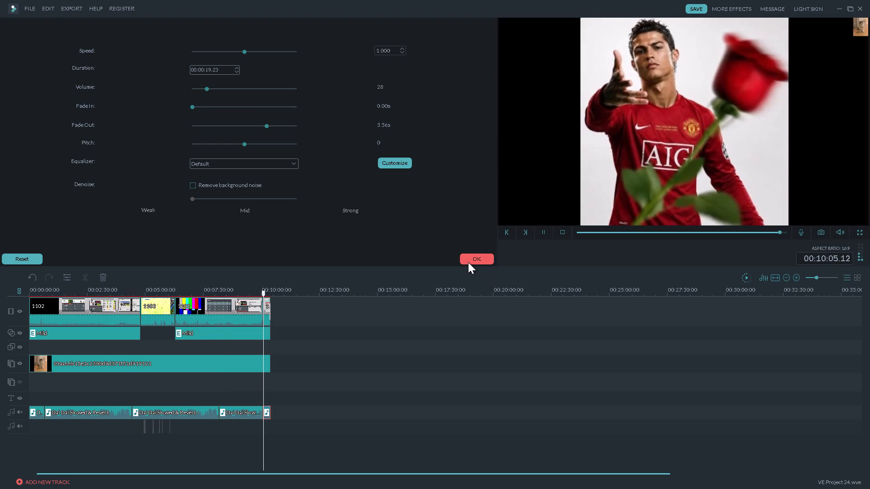
left_click(468, 261)
Play the footage from the start of the contract offer to about 00:06:36 to check the adjusted music level.
left_click(175, 294)
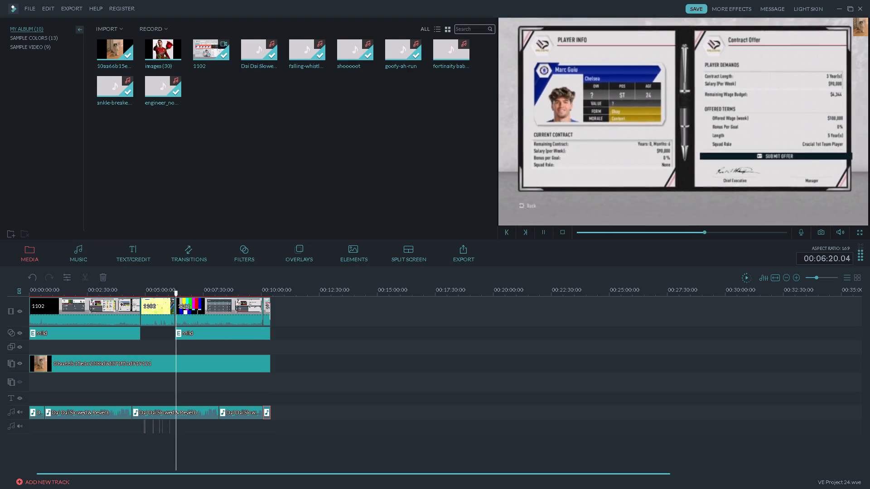
left_click(829, 278)
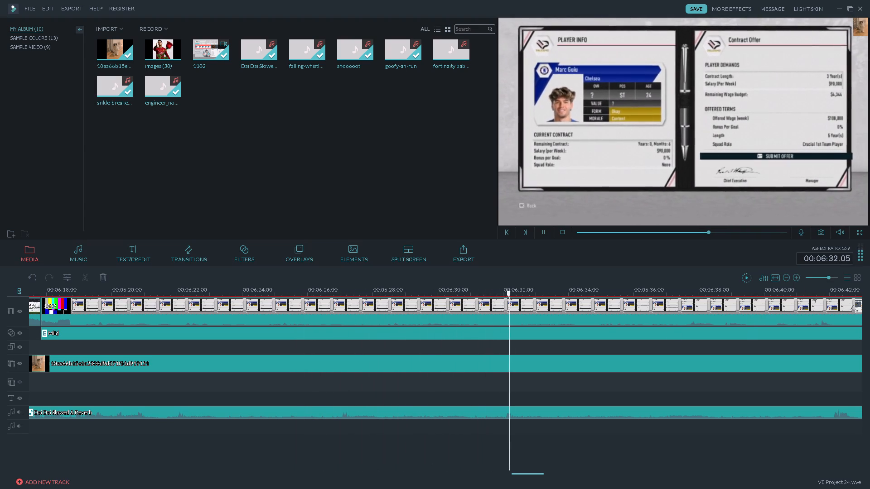
key("plus")
key("plus")
key("plus")
key("plus")
key("plus")
key("plus")
key("plus")
key("plus")
key("plus")
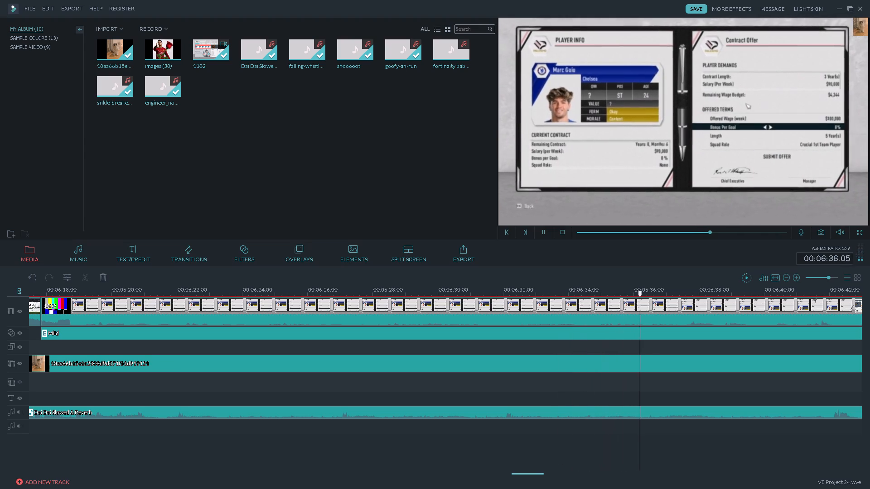
key("space")
Set the audio volume of the first 1102 video clip to 163.
left_click(822, 277)
left_click(815, 279)
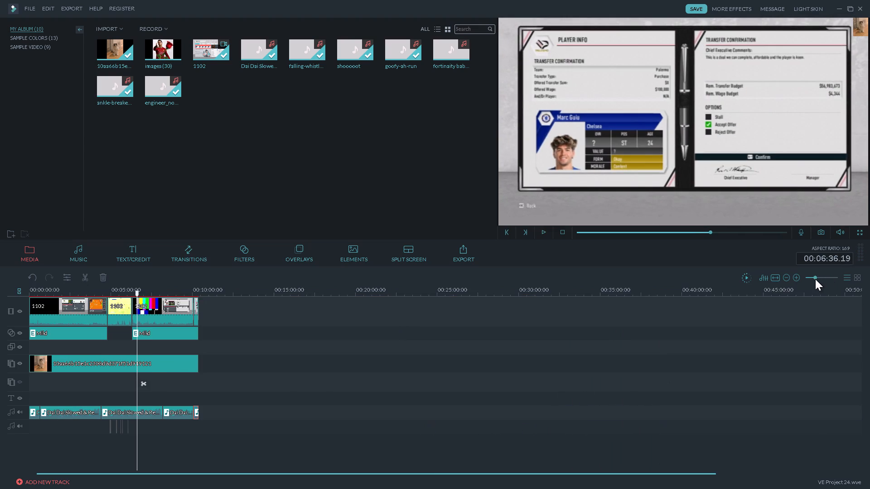
double_click(82, 315)
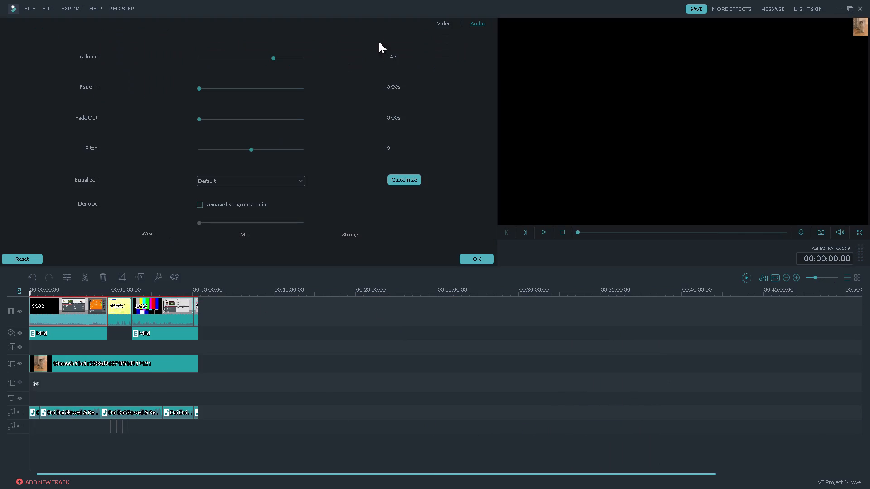
left_click(482, 26)
left_click_drag(272, 58, 276, 58)
left_click_drag(276, 58, 284, 58)
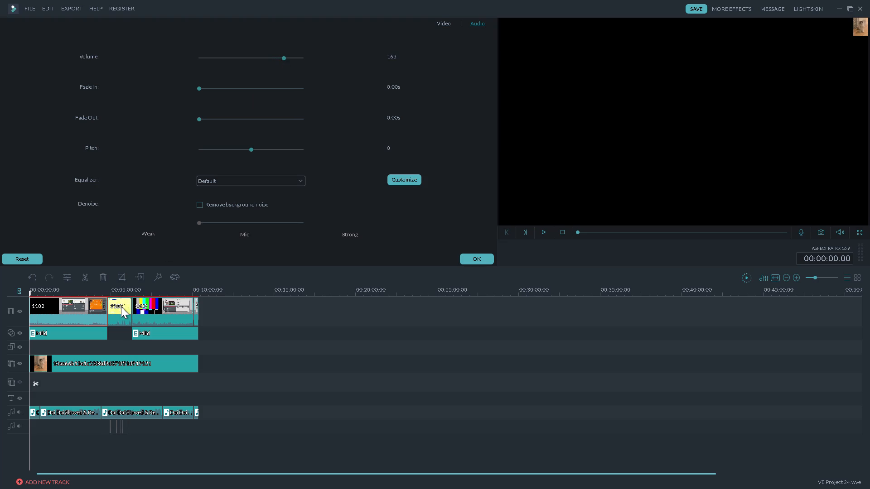
Set the audio volume of the second and third 1102 video clips to 163.
double_click(121, 307)
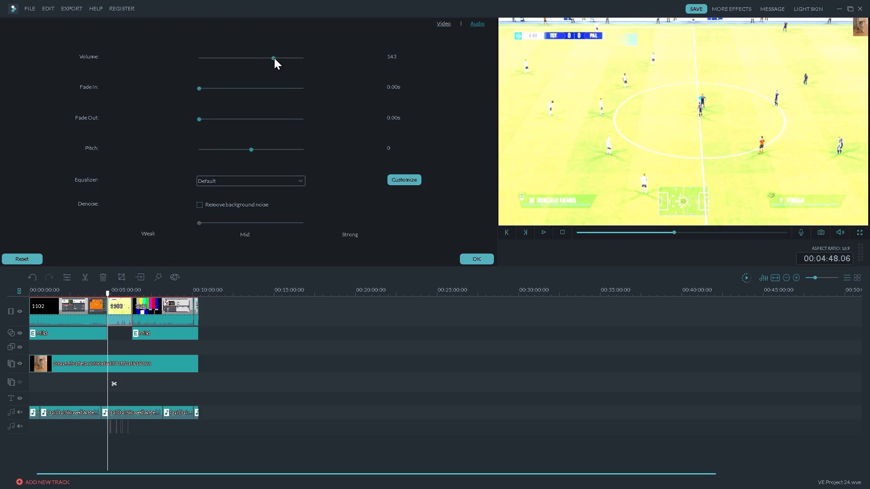
left_click_drag(274, 58, 280, 58)
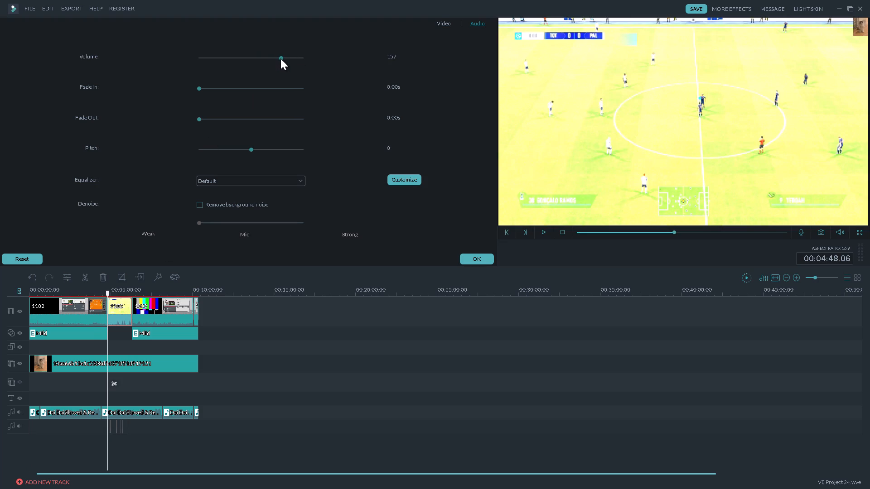
left_click(280, 58)
double_click(167, 302)
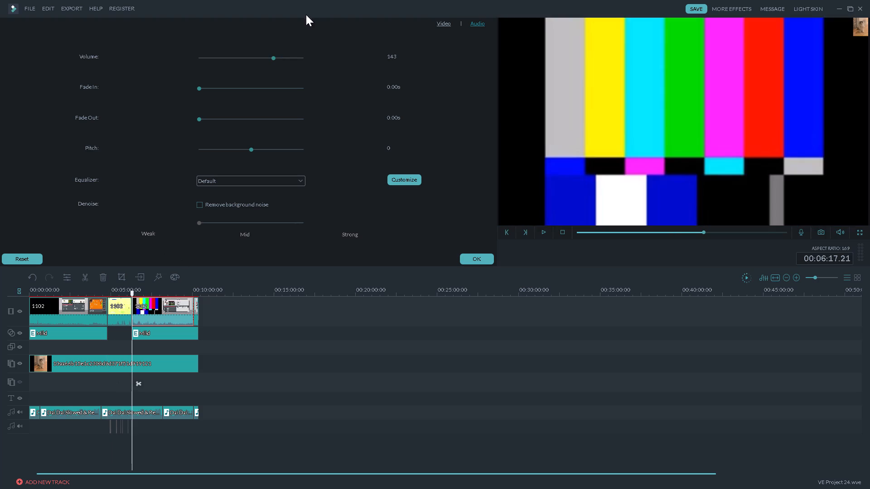
left_click_drag(274, 58, 280, 58)
left_click_drag(280, 58, 284, 58)
Spot-check the raised recording level by playing sections from about 00:06:17 to 00:10:05, and close the audio settings.
key("space")
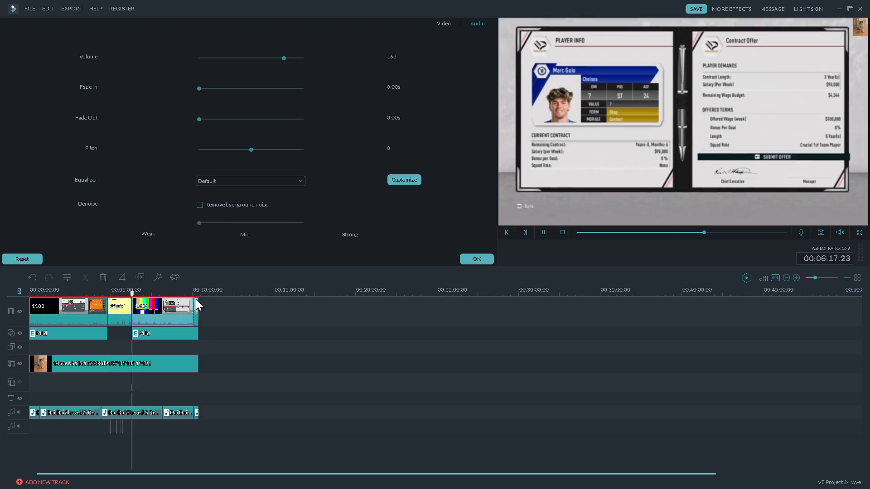
left_click(821, 276)
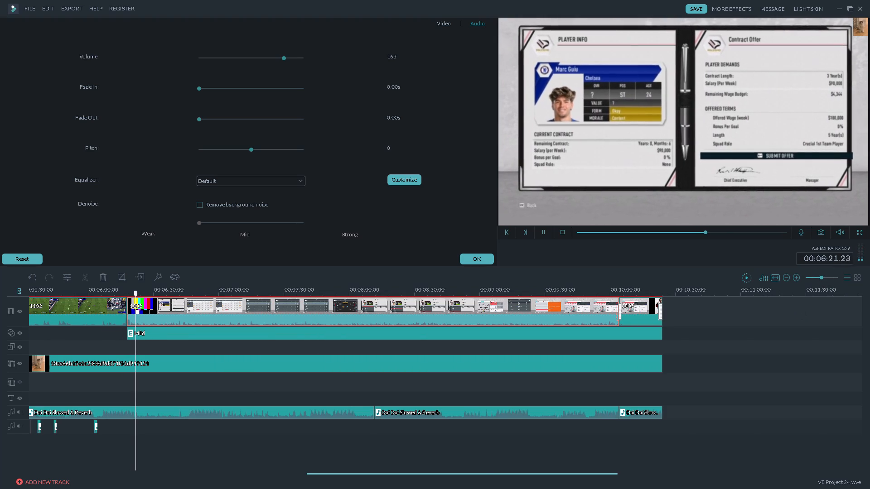
left_click(252, 292)
key("space")
key("space")
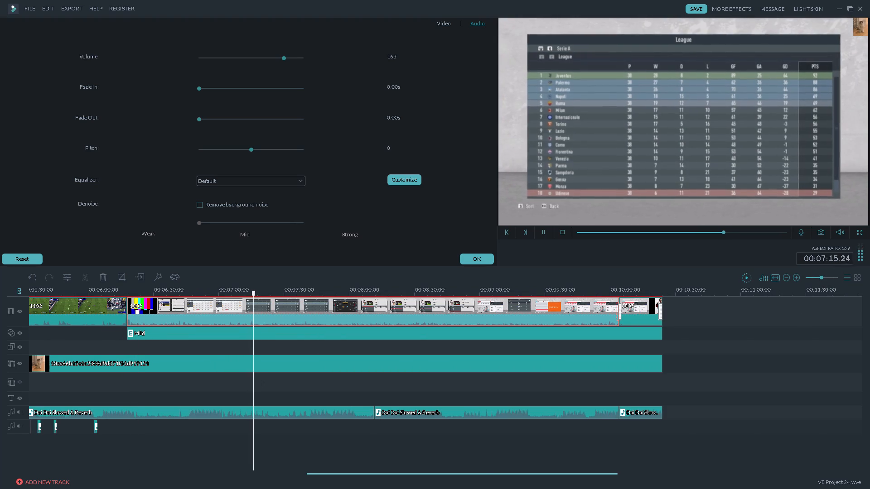
left_click(331, 291)
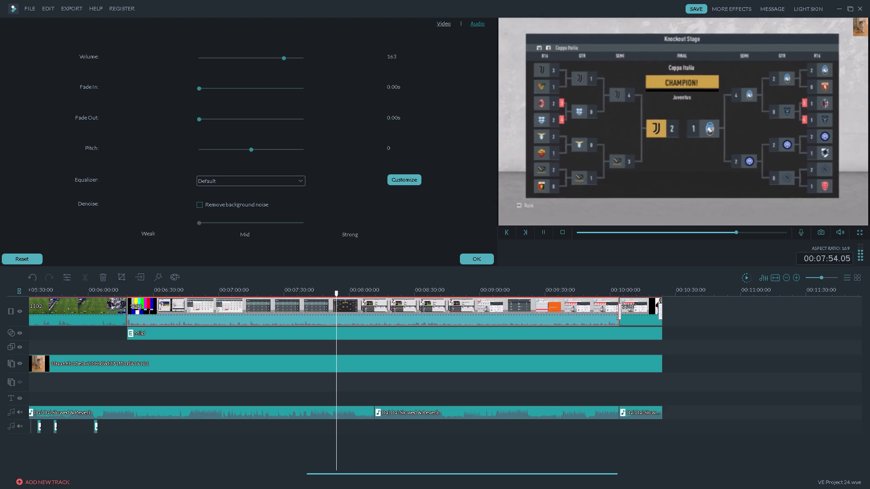
left_click(350, 292)
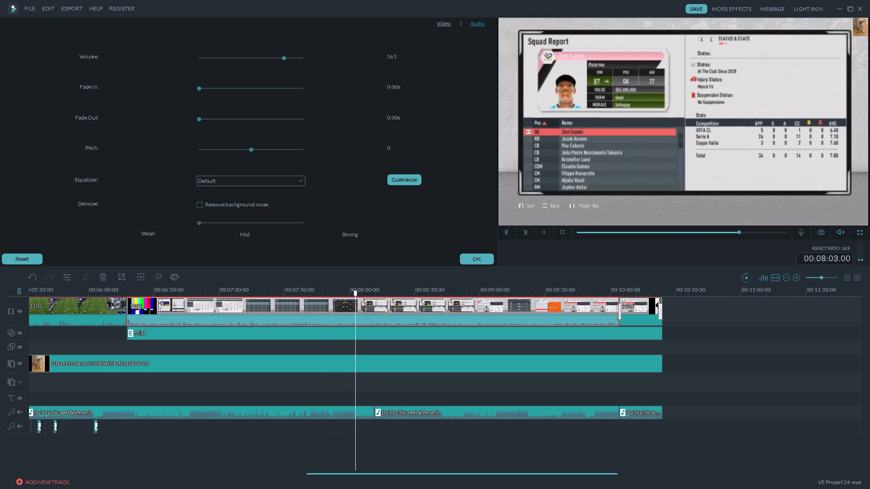
left_click(372, 293)
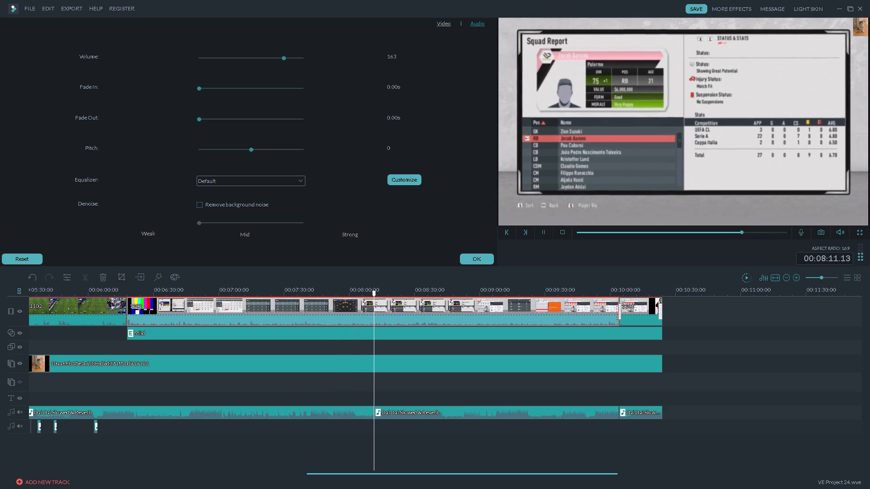
left_click(486, 292)
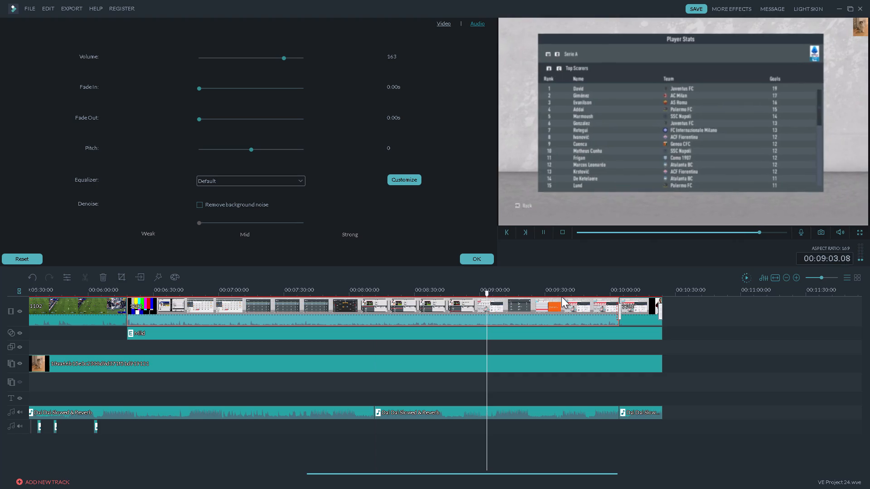
left_click(591, 293)
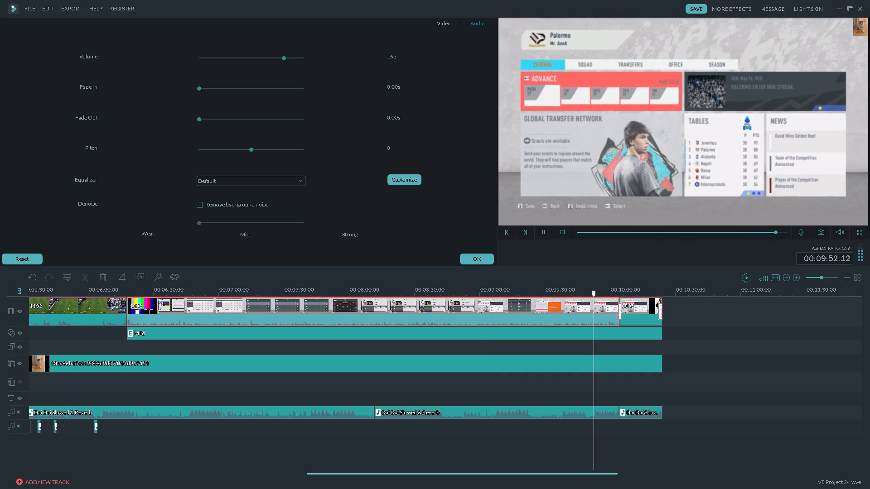
left_click(620, 290)
left_click(614, 290)
key("space")
key("space")
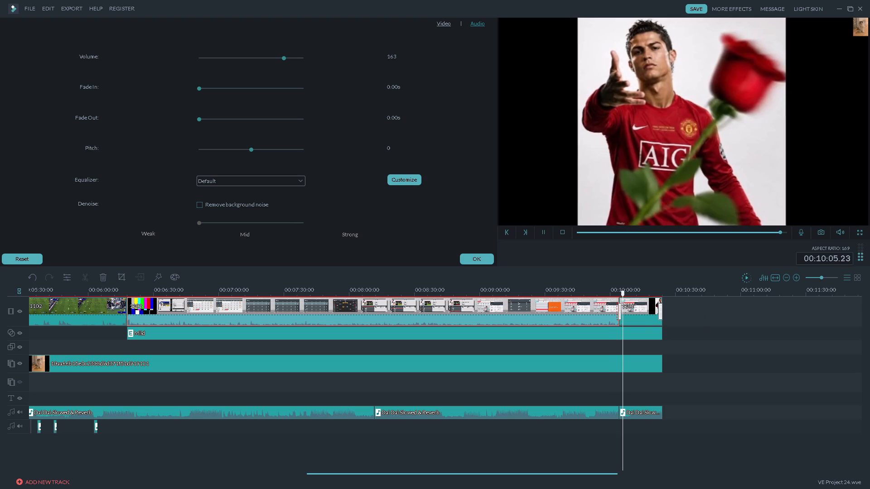
left_click(478, 258)
Add the custom My Preset 1 title at the start of the final clip and extend it to the video's end.
left_click(127, 253)
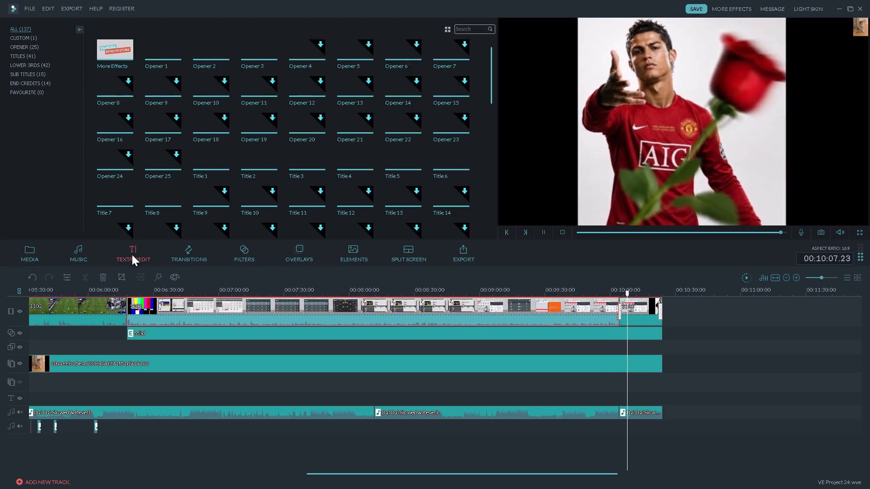
left_click(21, 30)
left_click(26, 37)
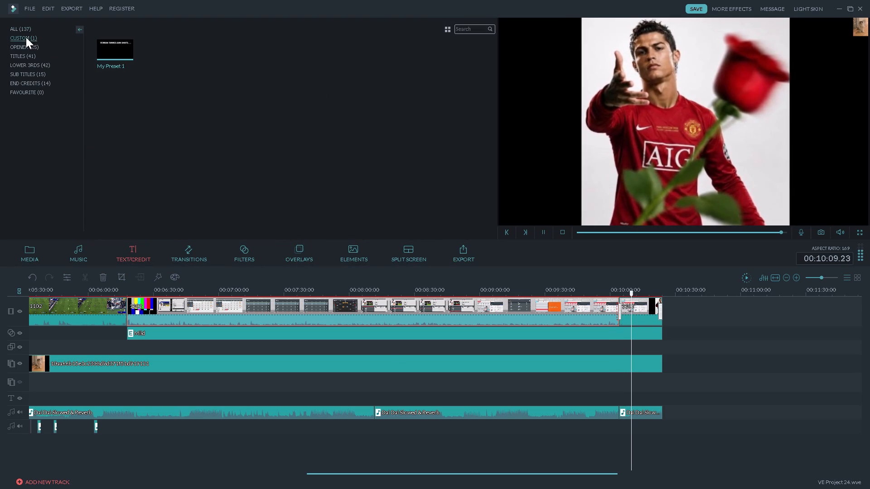
left_click_drag(126, 51, 611, 334)
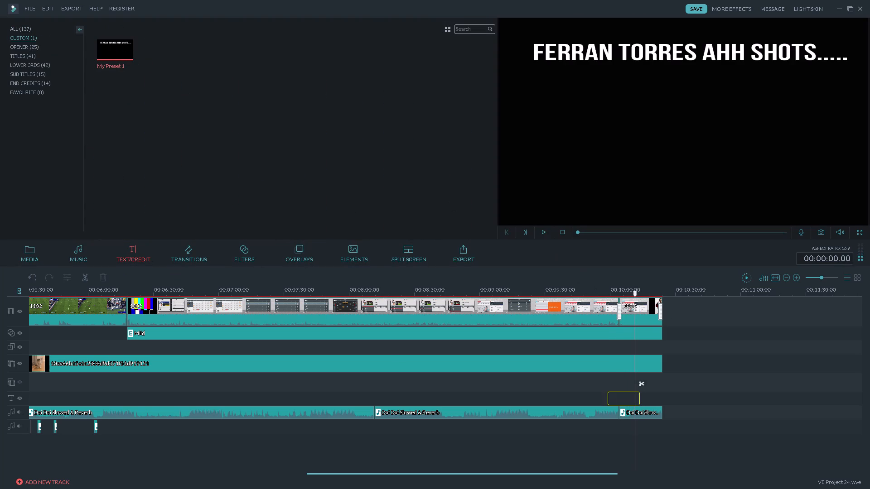
left_click_drag(611, 334, 621, 341)
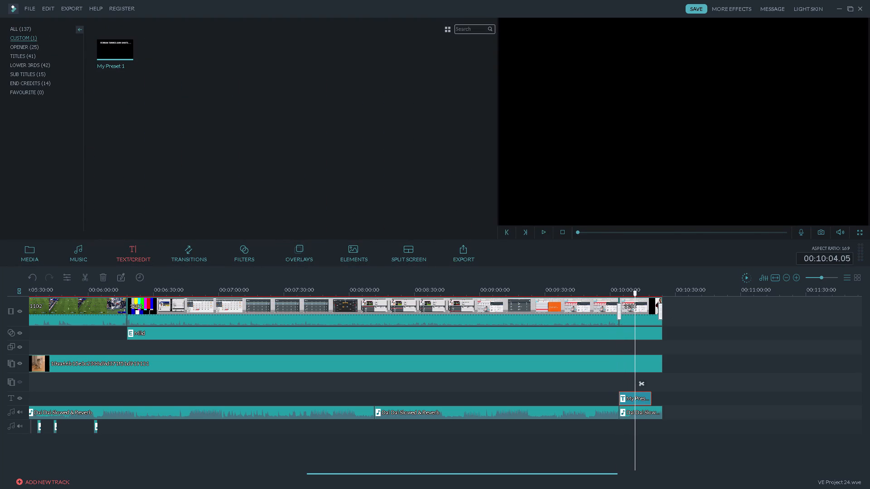
left_click_drag(651, 401, 663, 401)
Replace the new title's text with "Subscribe Cutie :D".
double_click(648, 399)
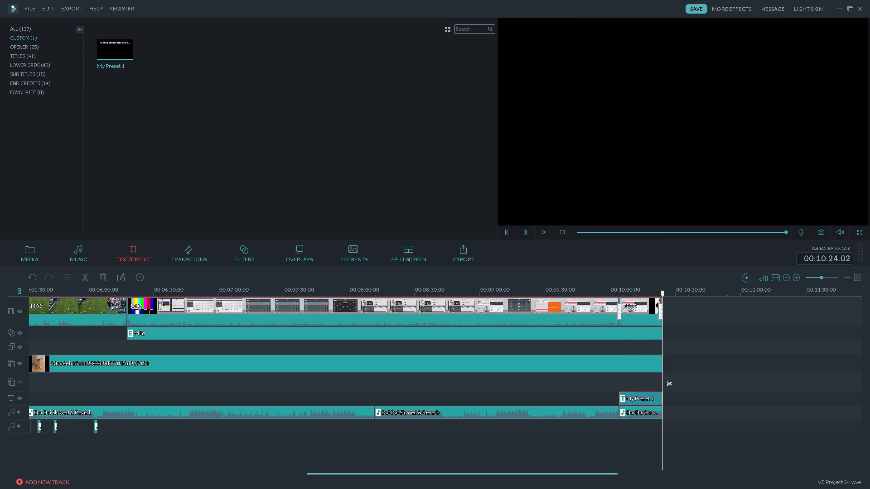
key("ctrl+a")
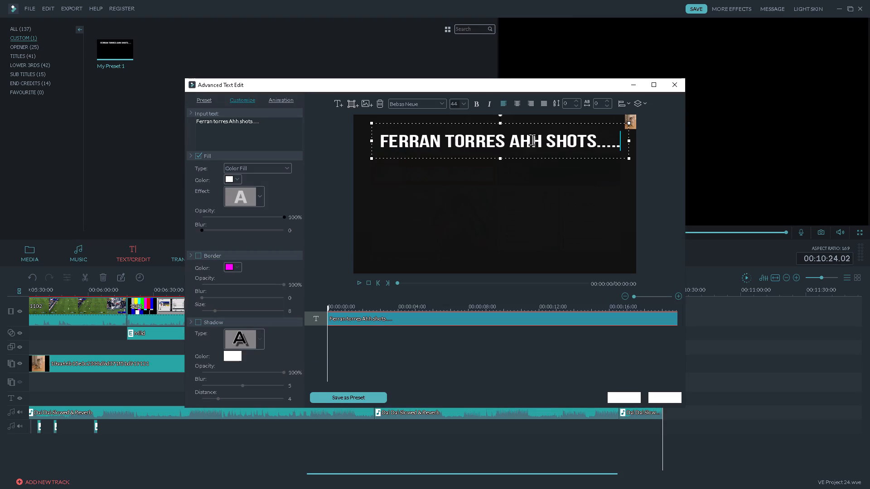
left_click(284, 131)
key("ctrl+a")
type("Subscribe Cutie :D")
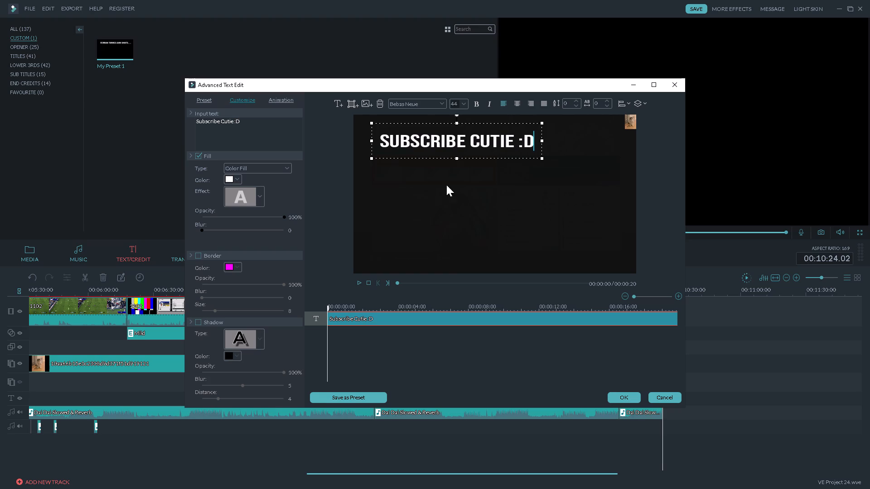
left_click(623, 400)
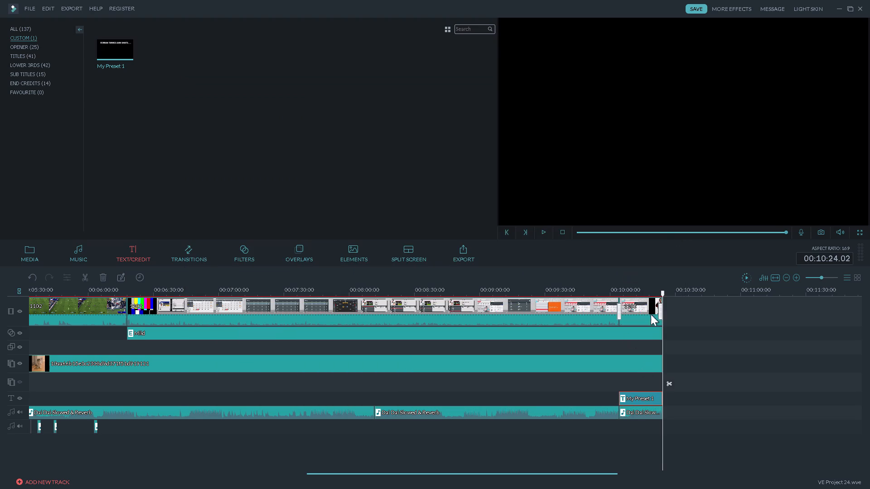
Move the "Subscribe Cutie :D" title down to the lower part of the Ronaldo picture.
left_click(640, 293)
left_click(650, 55)
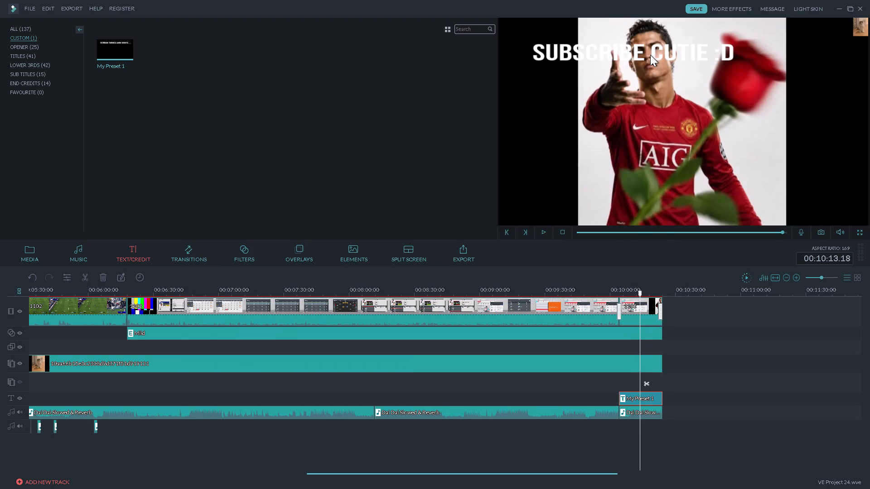
double_click(662, 54)
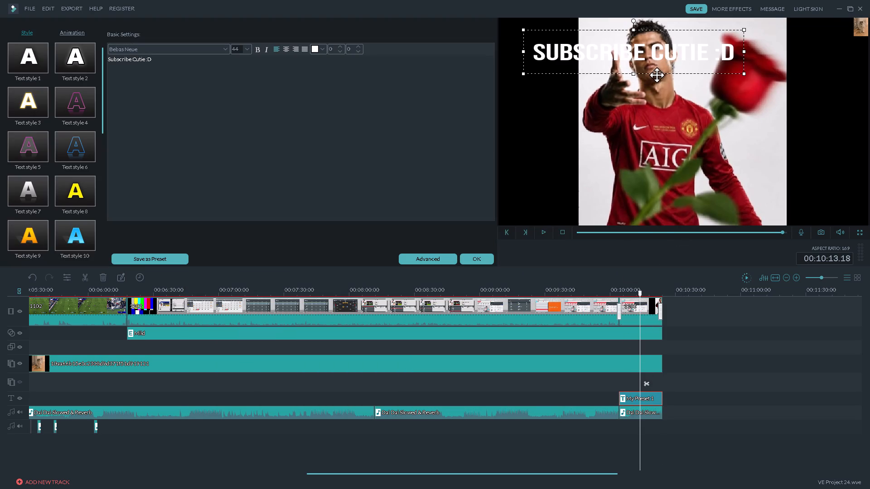
left_click_drag(657, 75, 699, 221)
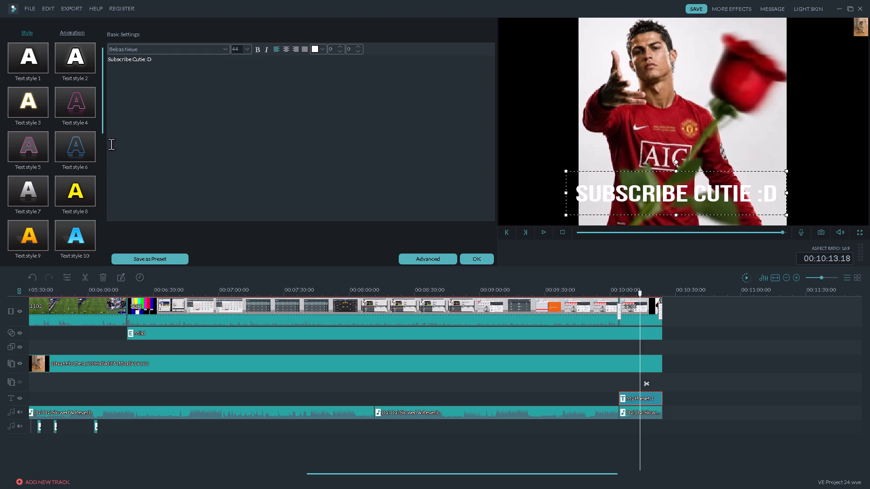
Apply Text style 2 to the "Subscribe Cutie :D" title.
left_click(67, 59)
right_click(67, 59)
left_click(67, 59)
double_click(63, 58)
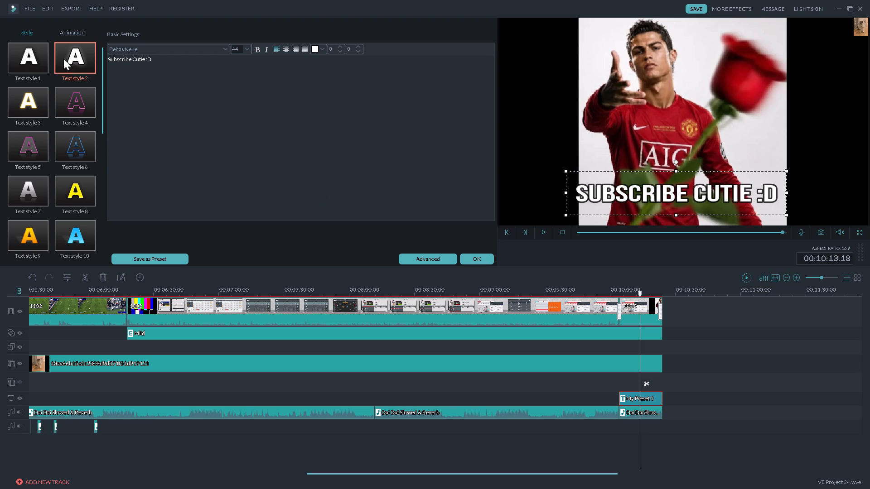
double_click(34, 54)
double_click(68, 52)
Enlarge the "Subscribe Cutie :D" title and centre it across the lower part of the picture.
left_click_drag(786, 216, 788, 216)
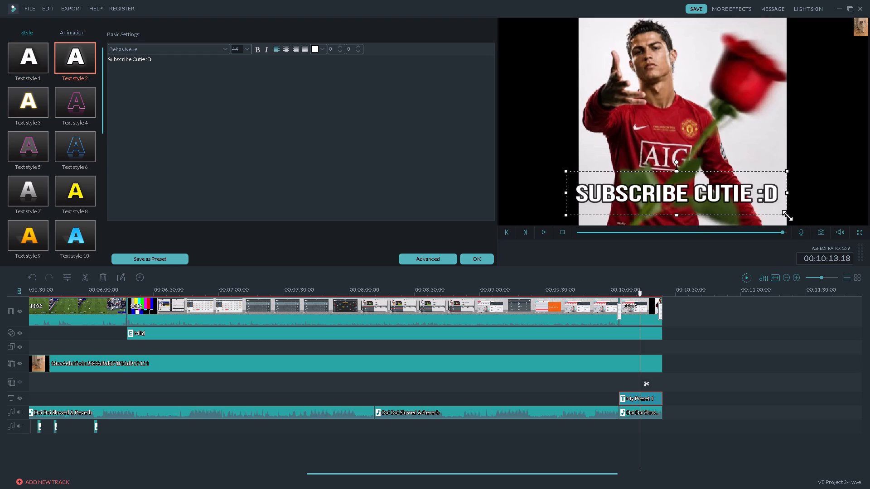
left_click_drag(788, 216, 834, 230)
left_click_drag(755, 201, 746, 196)
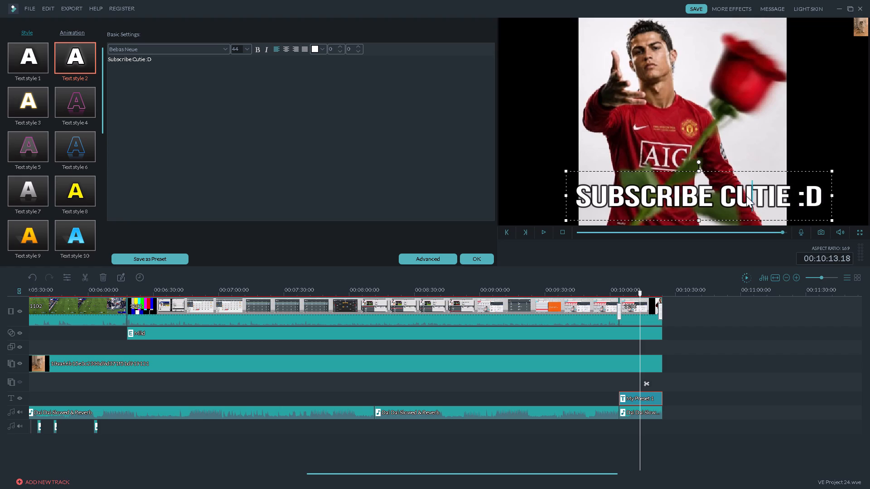
left_click_drag(746, 196, 767, 199)
left_click(738, 221)
left_click_drag(738, 221, 727, 216)
key("space")
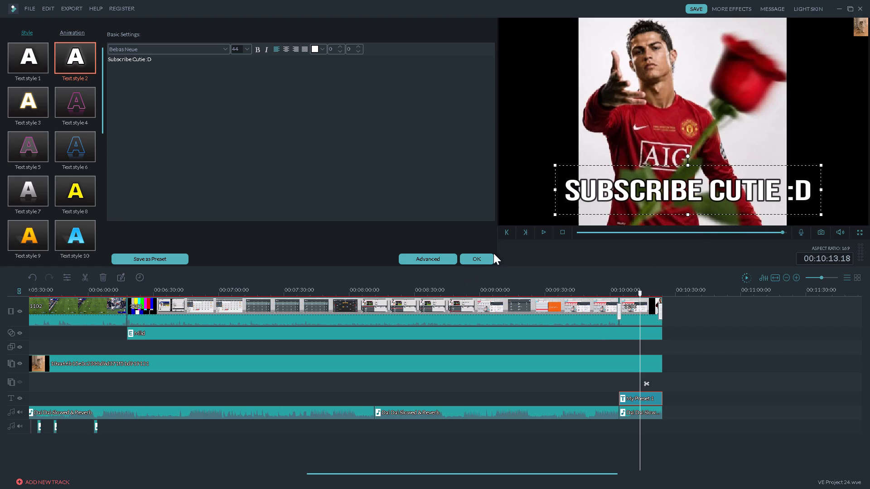
left_click(486, 257)
Play the closing section with the title, including its start around 00:10:03.
key("space")
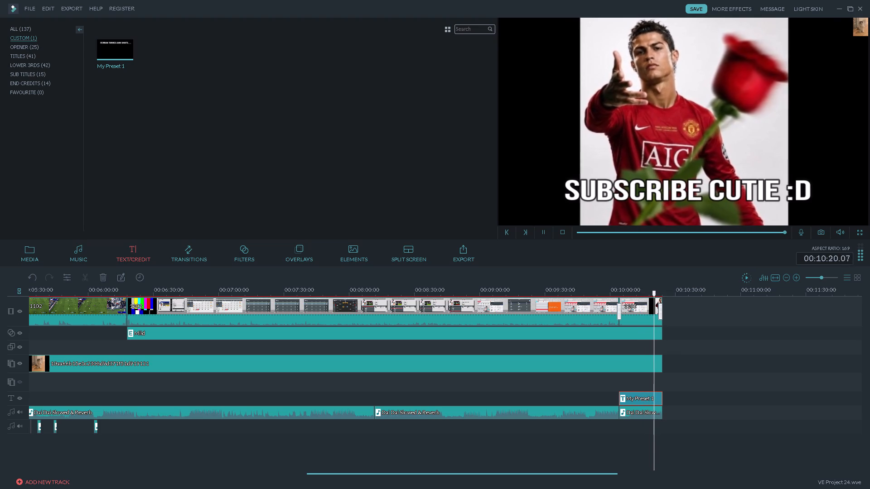
left_click(617, 292)
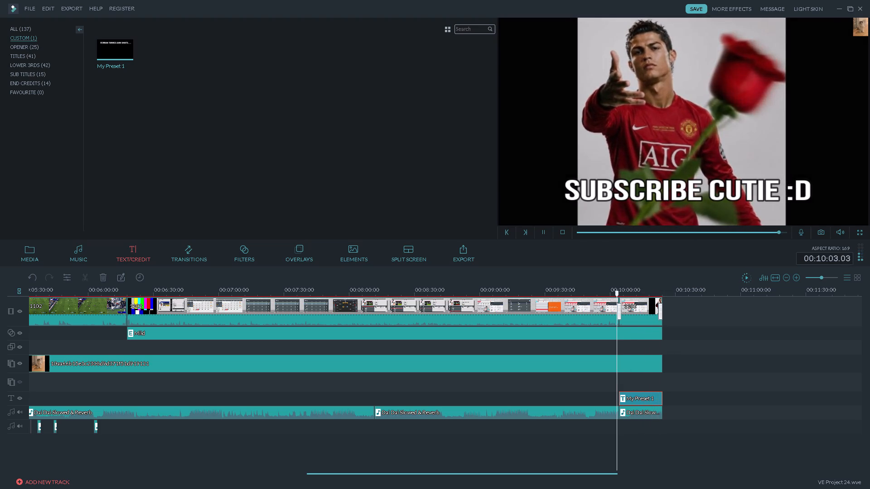
key("space")
key("space")
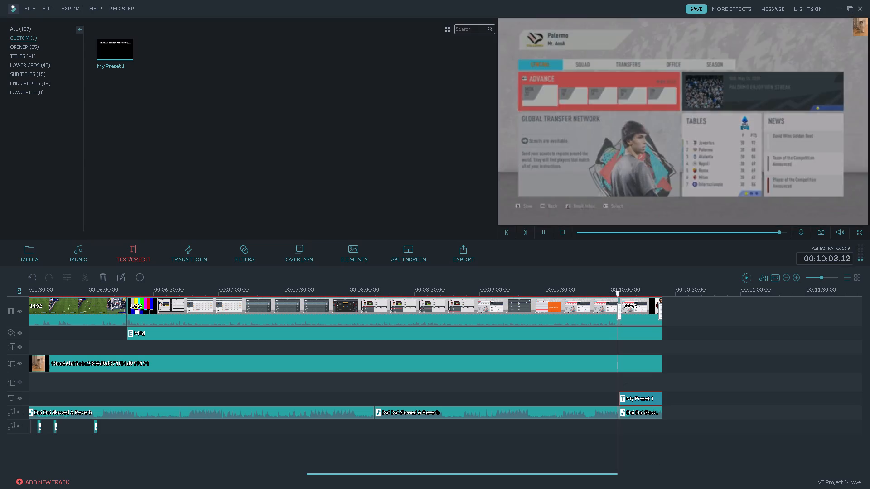
key("space")
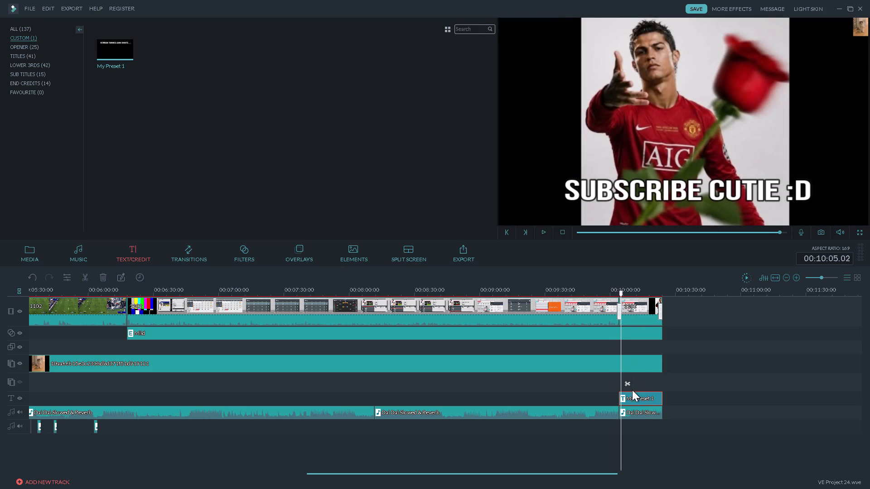
Apply the Fade animation to the "Subscribe Cutie :D" title.
double_click(633, 398)
left_click(66, 28)
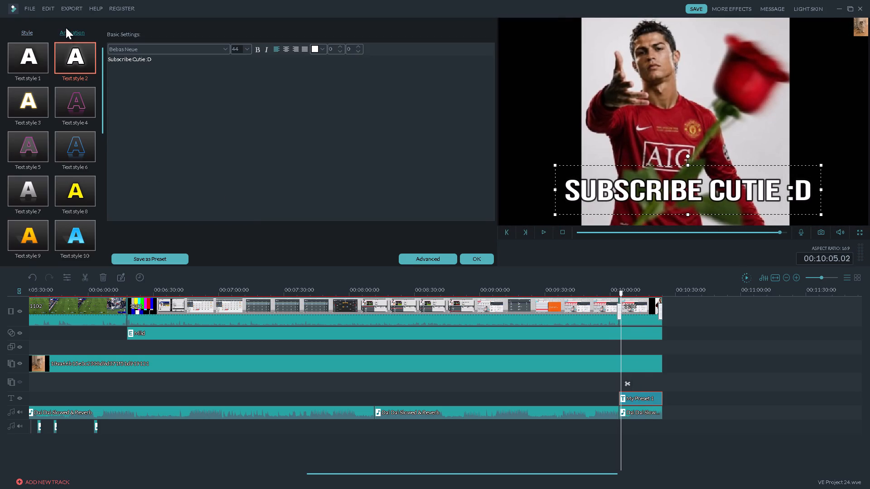
double_click(71, 53)
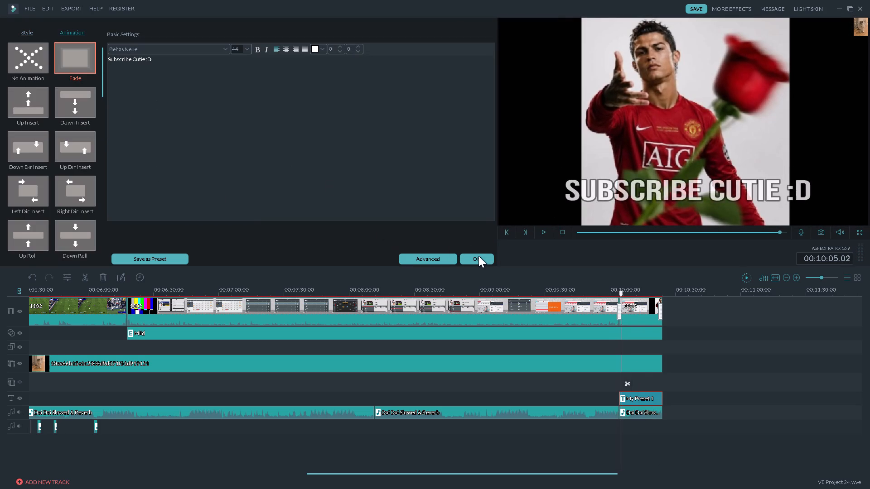
left_click(478, 257)
Play the closing section from just before the title to review its animation.
left_click(615, 292)
key("space")
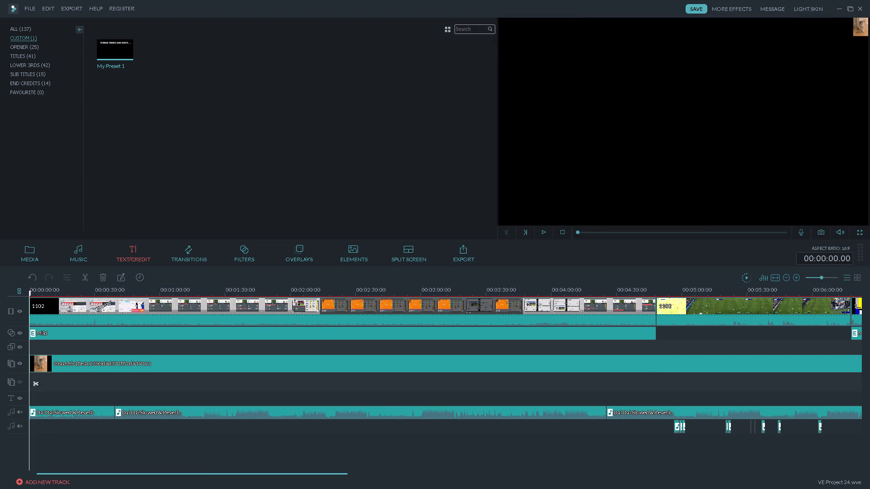
Save the project.
key("ctrl+s")
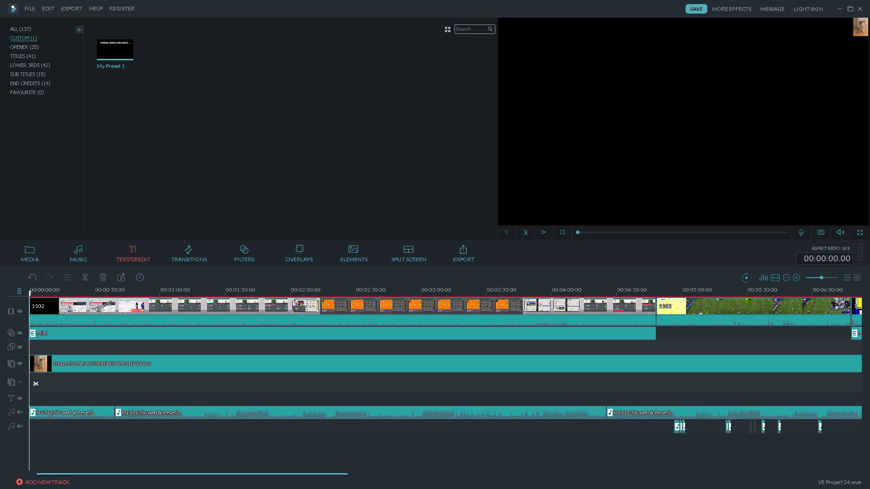
left_click(318, 269)
key("ctrl+s")
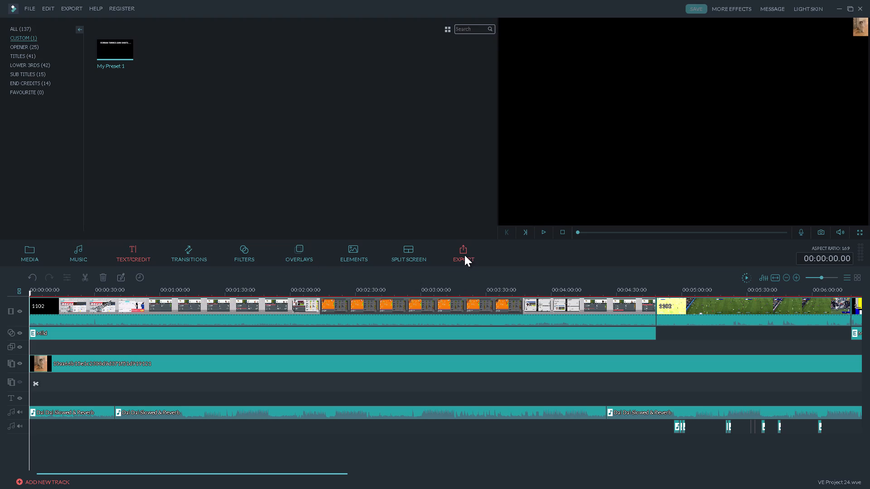
Play the opening seconds of the video and check the audio settings of the first music clip.
key("space")
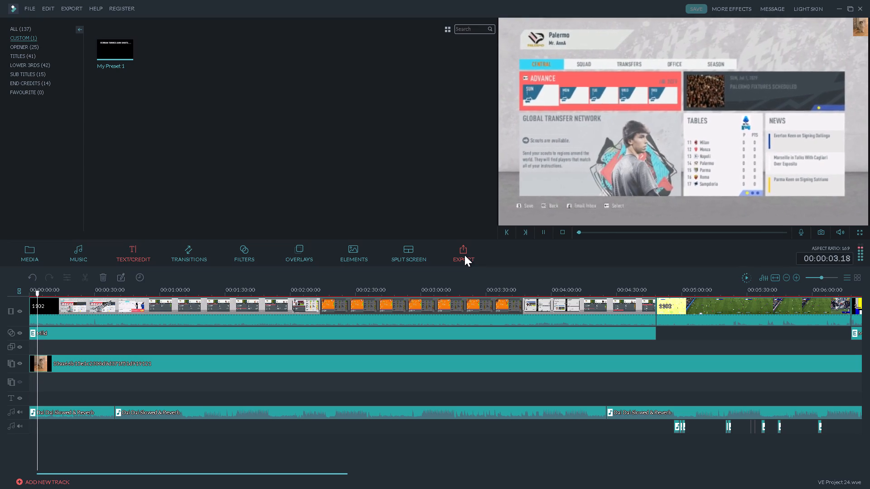
key("space")
double_click(78, 414)
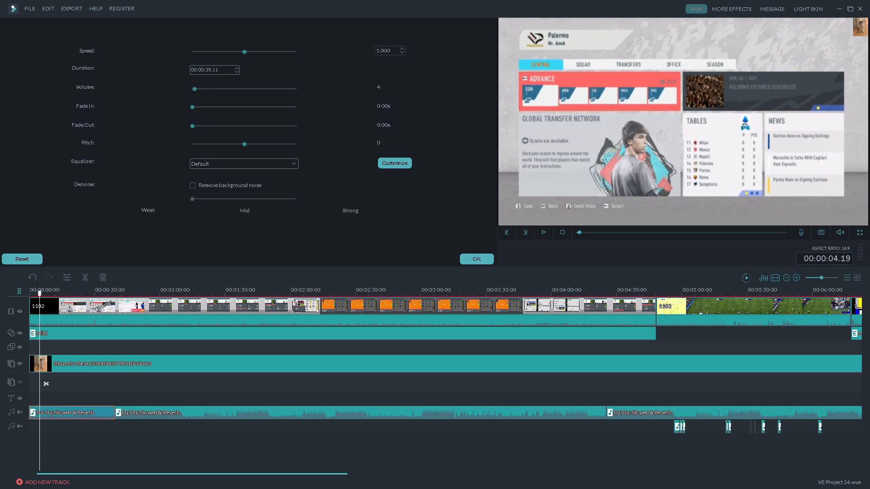
left_click(480, 254)
Export the project as an MP4 file named "2nd finish" to the desktop.
left_click(460, 253)
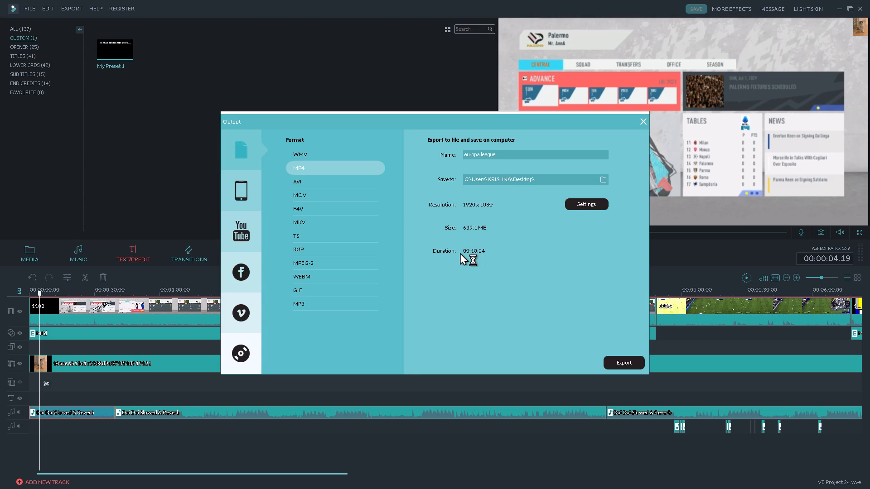
left_click(517, 155)
key("ctrl+a")
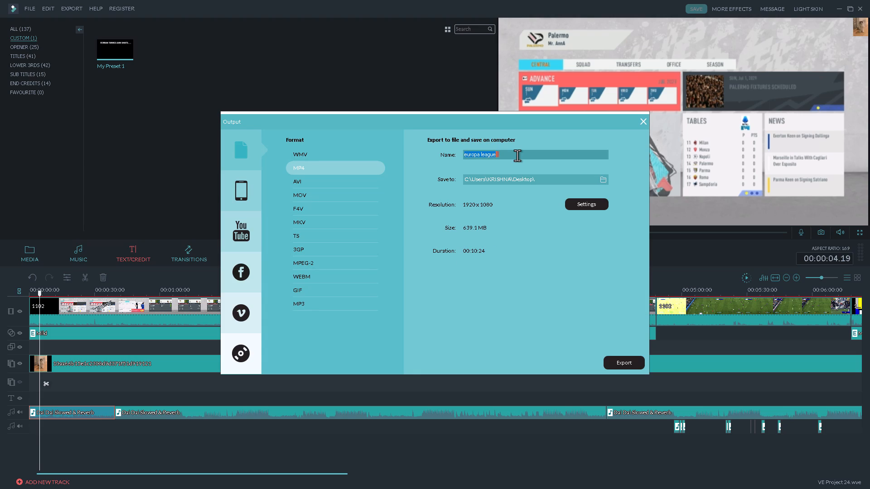
type("2nd finish")
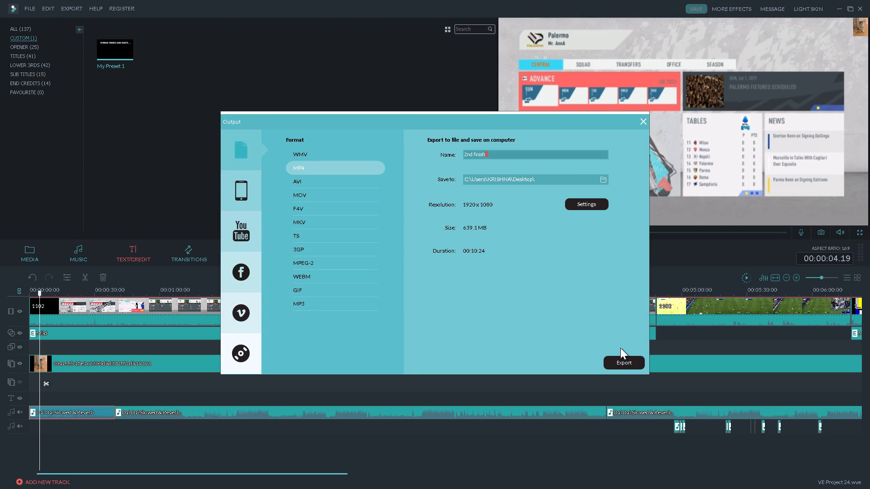
left_click(620, 364)
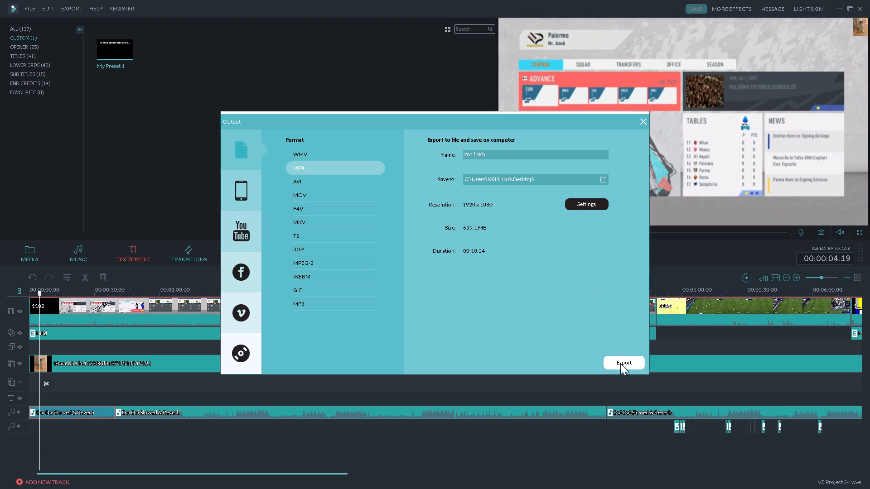
key("alt+Tab")
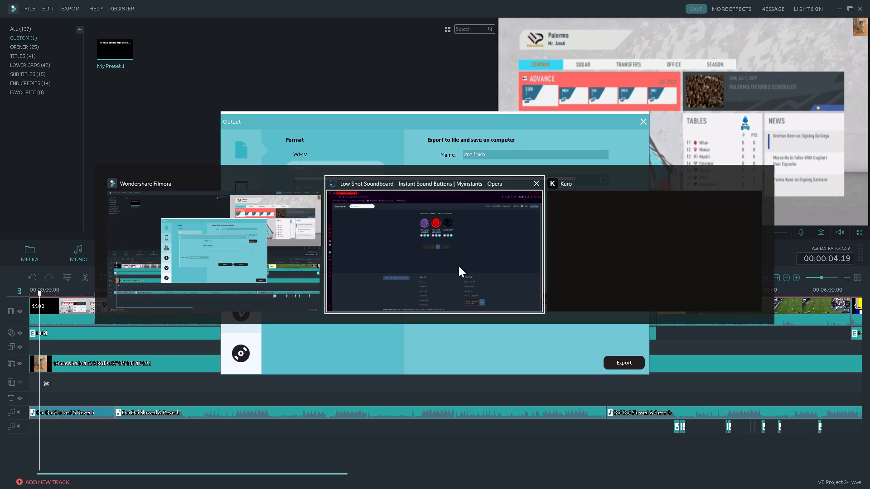
left_click(408, 254, "alt")
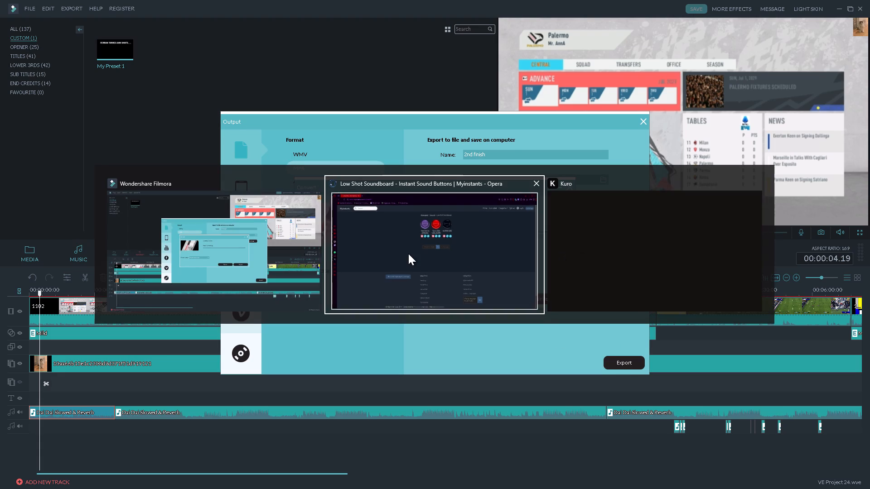